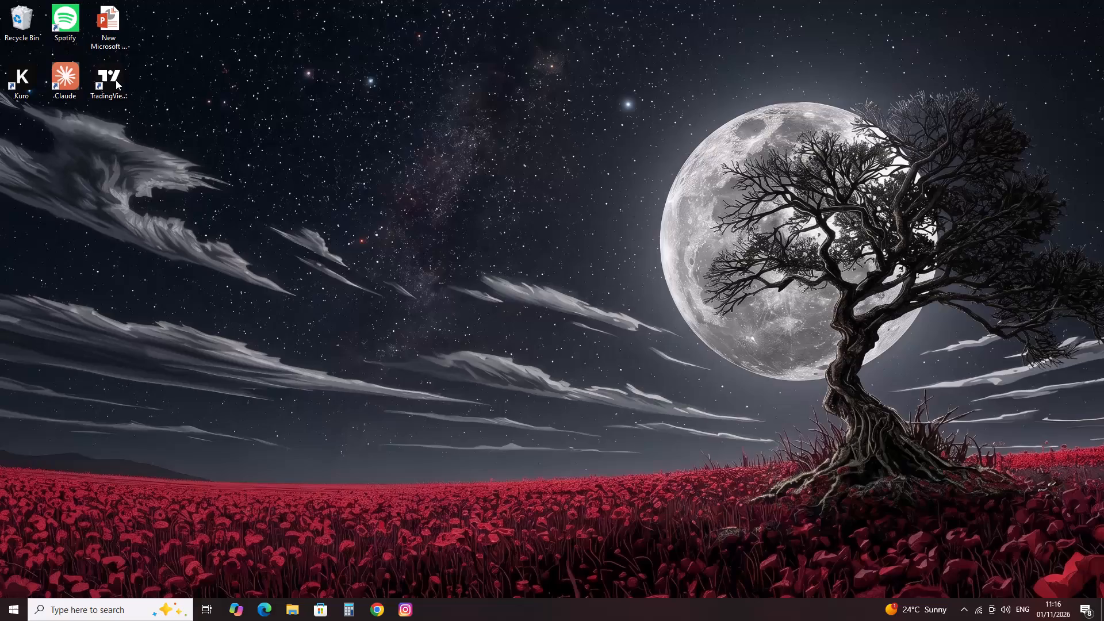
# Launch TradingView from its desktop shortcut.
pyautogui.tripleClick(109, 80)
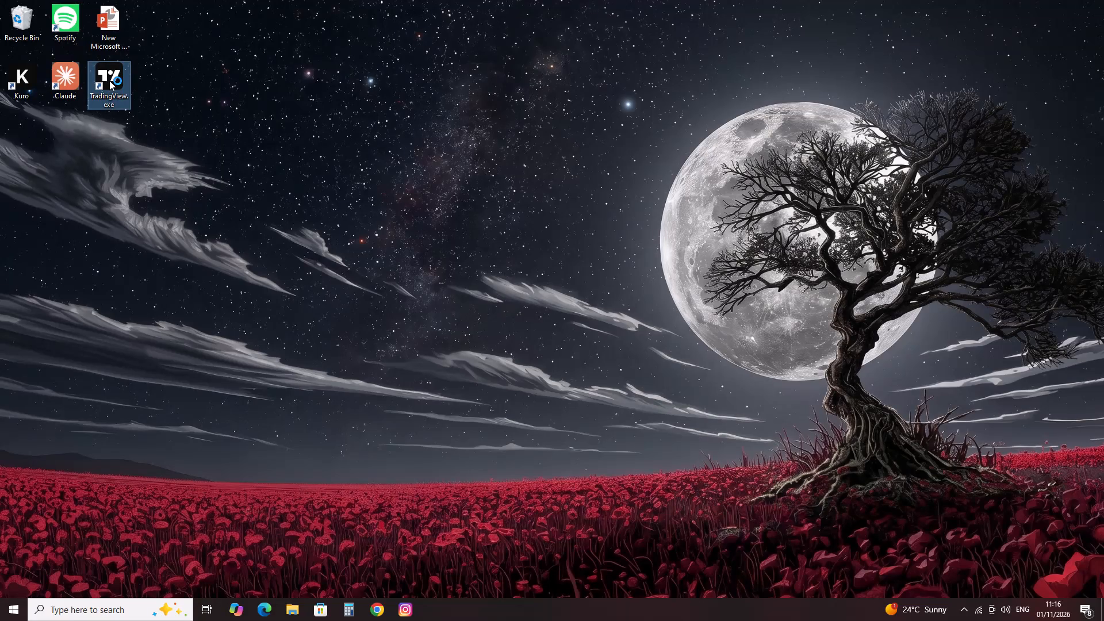
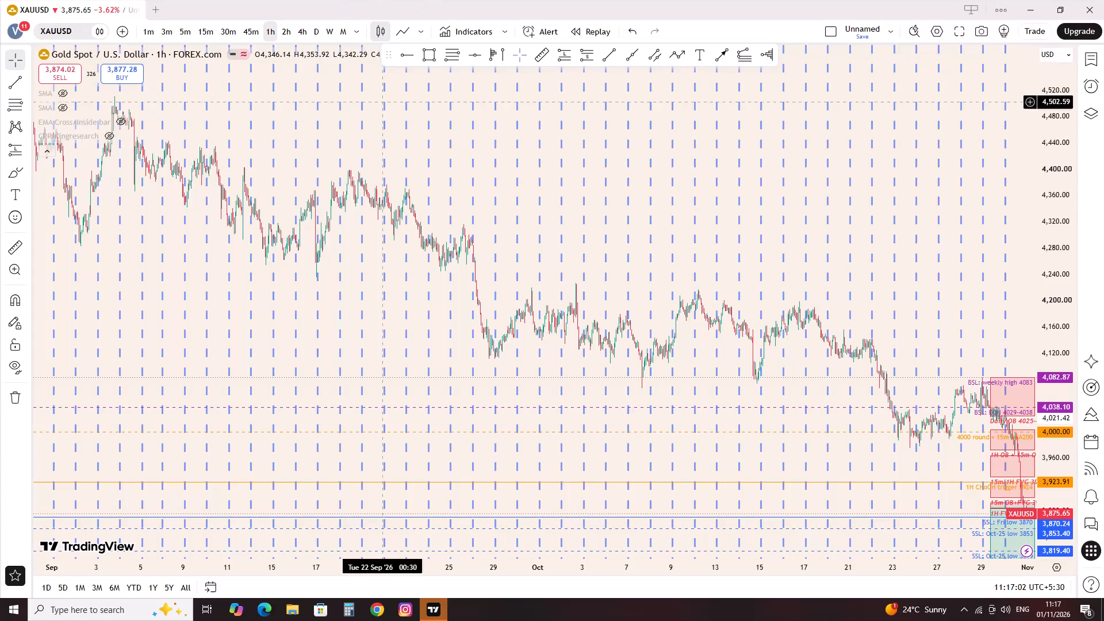
# Switch the chart from gold to the BTCUSD symbol.
pyautogui.scroll(4, 349, 200)
pyautogui.moveTo(820, 269); pyautogui.dragTo(586, 213)
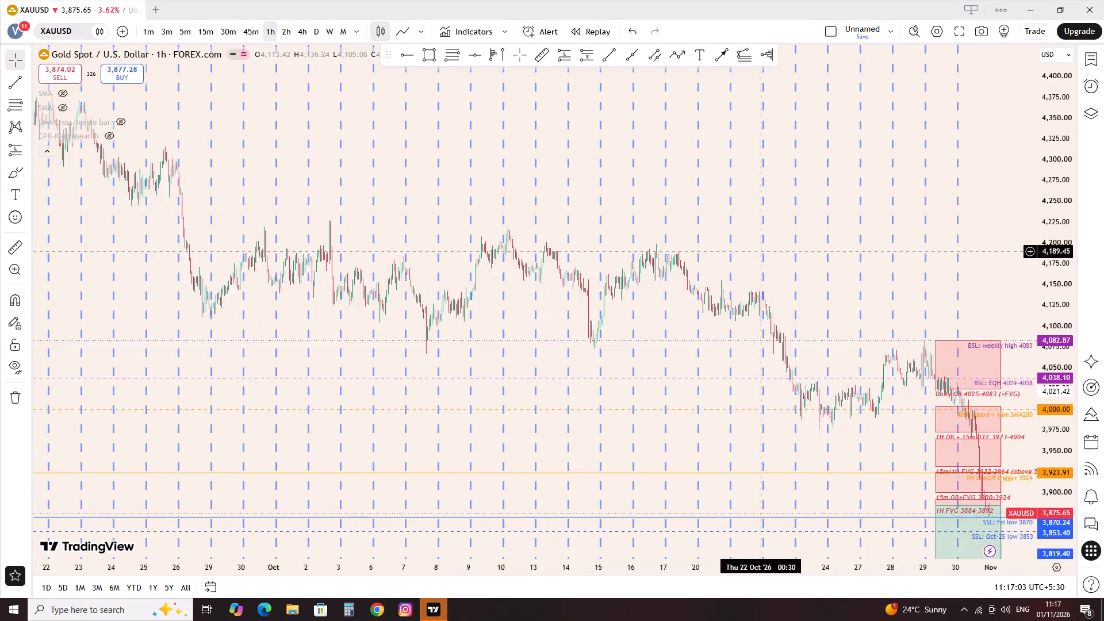
pyautogui.moveTo(586, 213); pyautogui.dragTo(450, 202)
pyautogui.scroll(3, 466, 233)
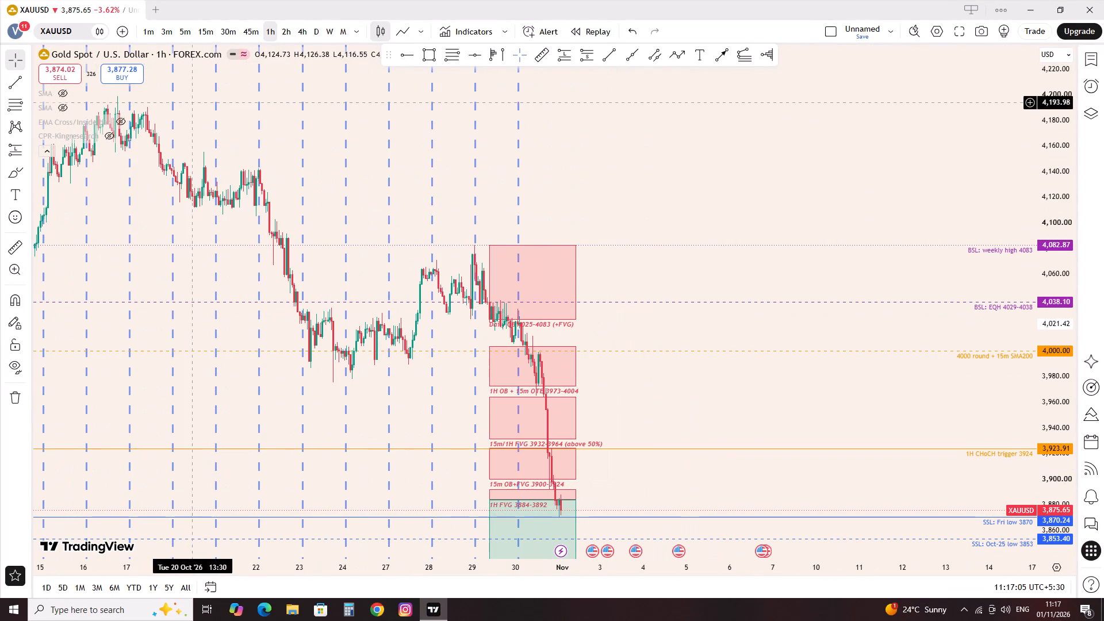
pyautogui.press('Down')
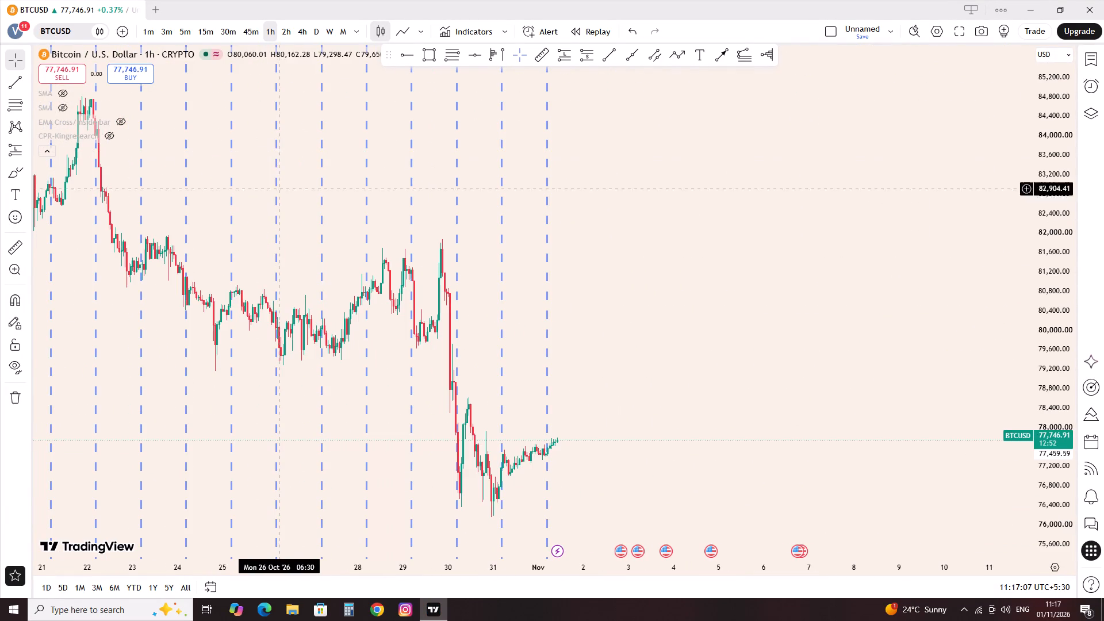
# Open the symbol search, expand the CME Bitcoin Futures contracts and load the BTC futures chart.
pyautogui.scroll(-2, 291, 269)
pyautogui.click(98, 58)
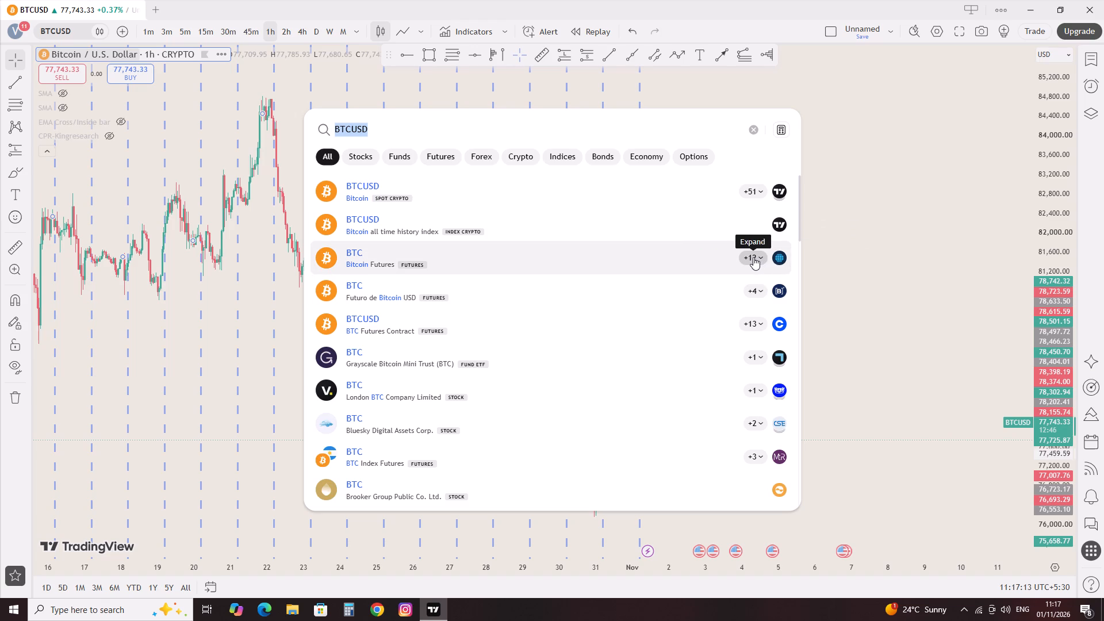
pyautogui.click(753, 257)
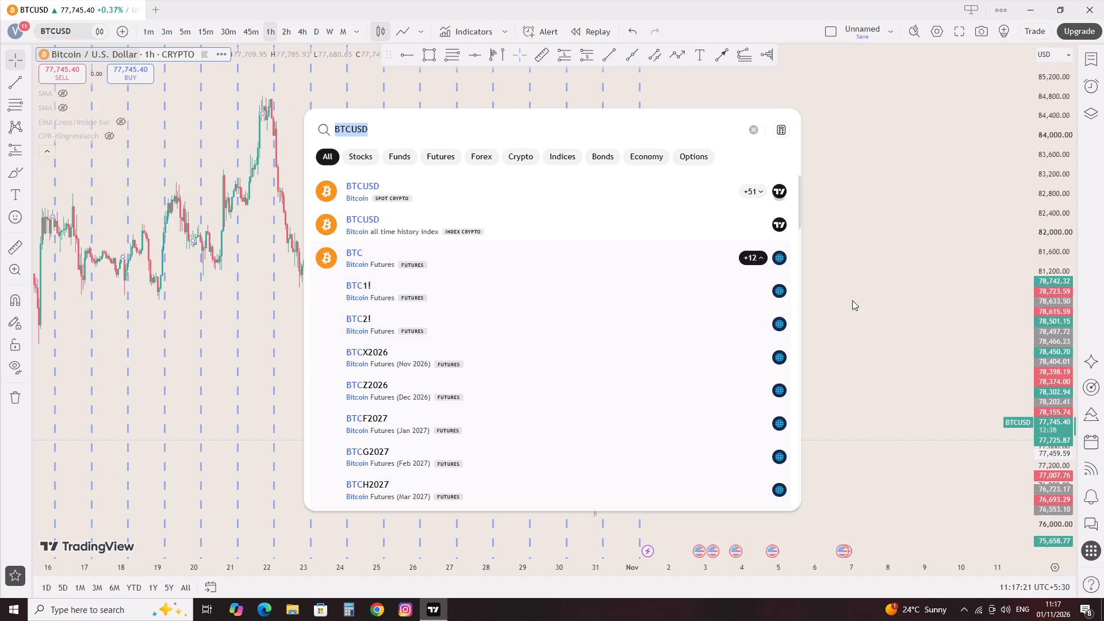
pyautogui.click(469, 259)
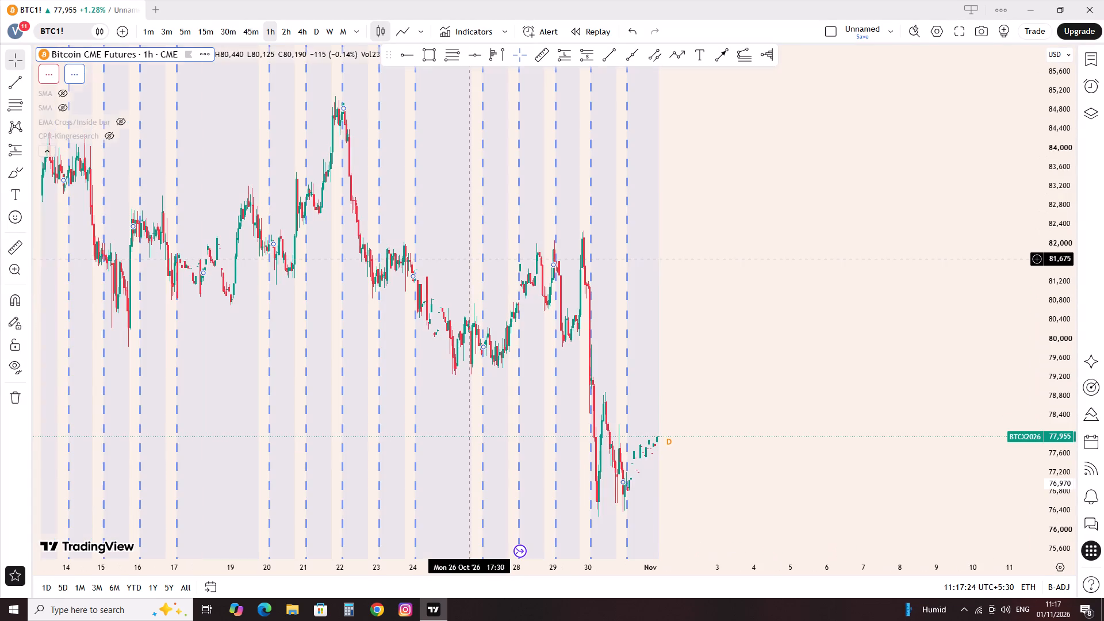
# Examine the recent hourly price action on the CME Bitcoin futures chart and read its delayed-data notice.
pyautogui.scroll(-4, 466, 296)
pyautogui.scroll(10, 469, 329)
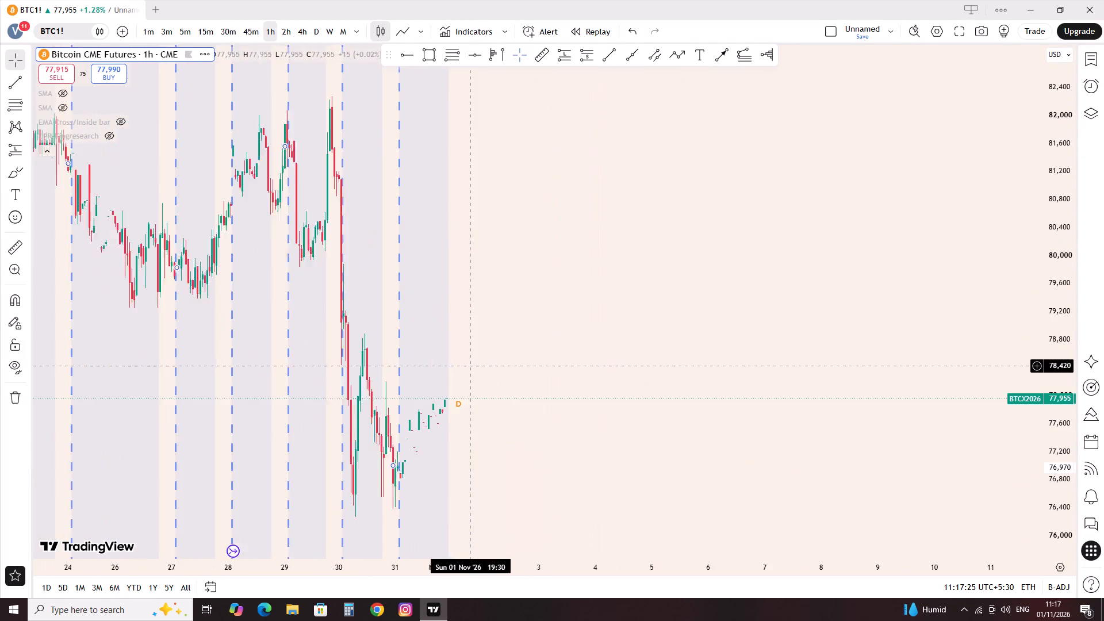
pyautogui.moveTo(254, 365); pyautogui.dragTo(665, 426)
pyautogui.scroll(6, 448, 339)
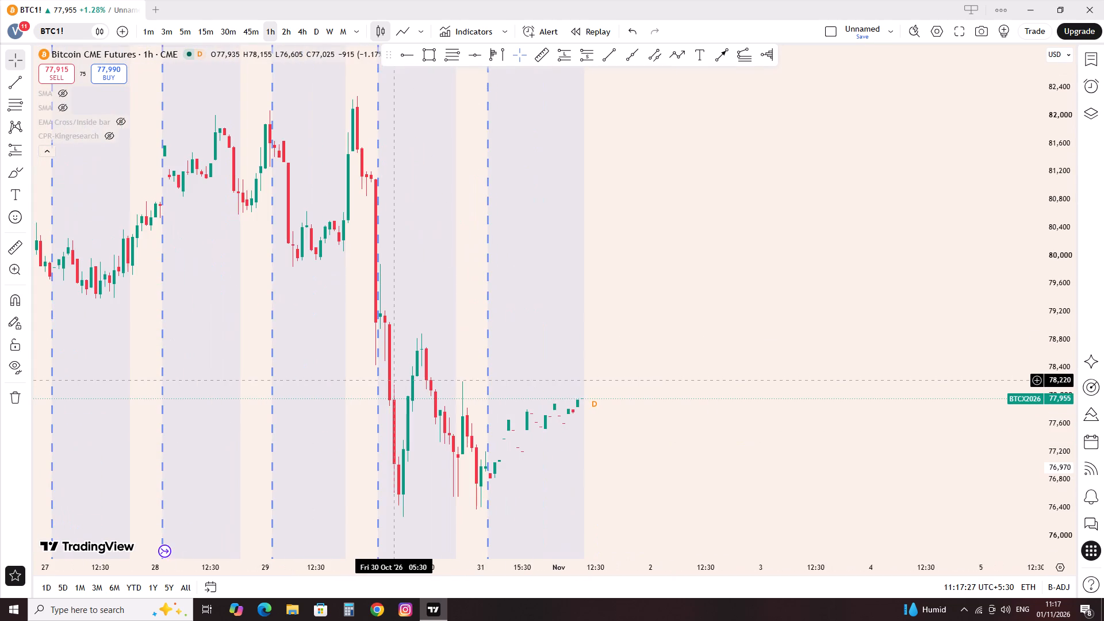
pyautogui.scroll(4, 396, 388)
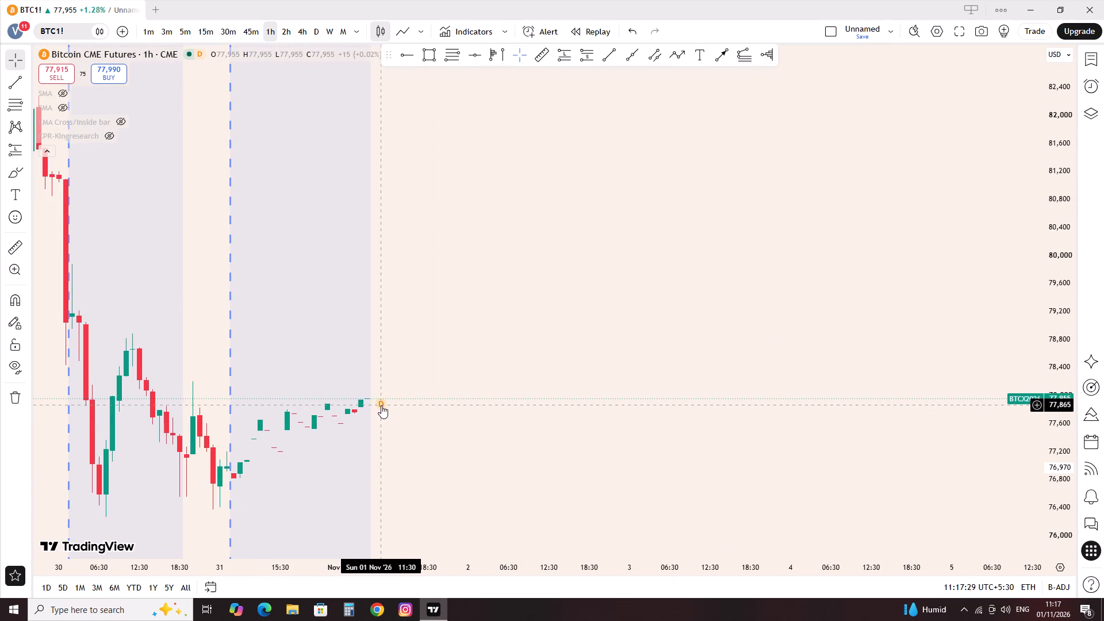
pyautogui.click(381, 405)
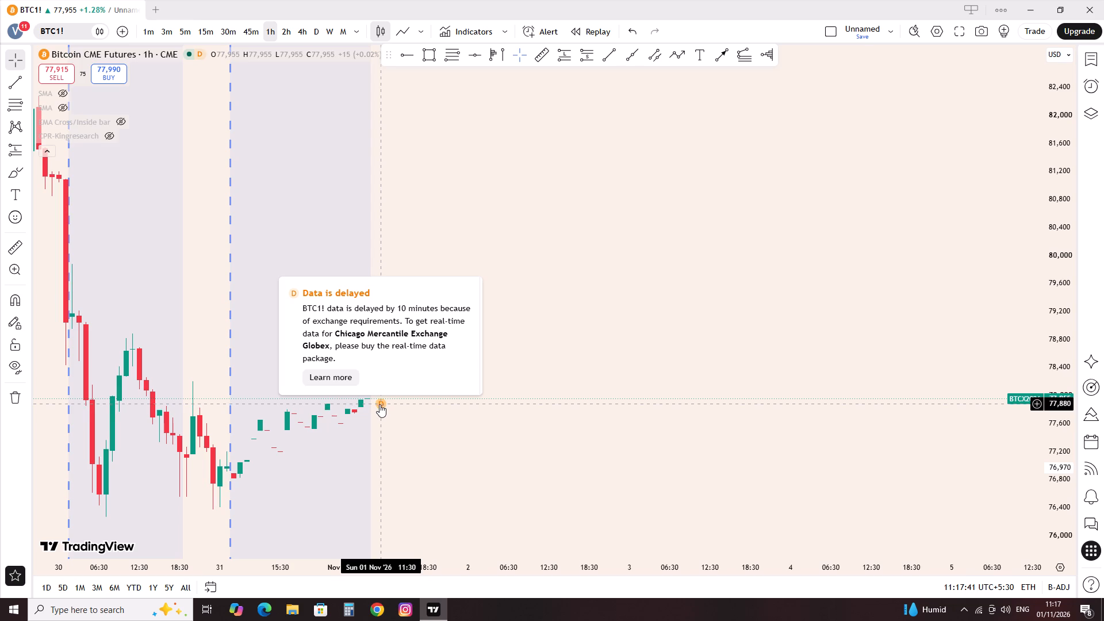
pyautogui.click(387, 463)
pyautogui.scroll(-3, 269, 399)
pyautogui.moveTo(164, 404); pyautogui.dragTo(268, 401)
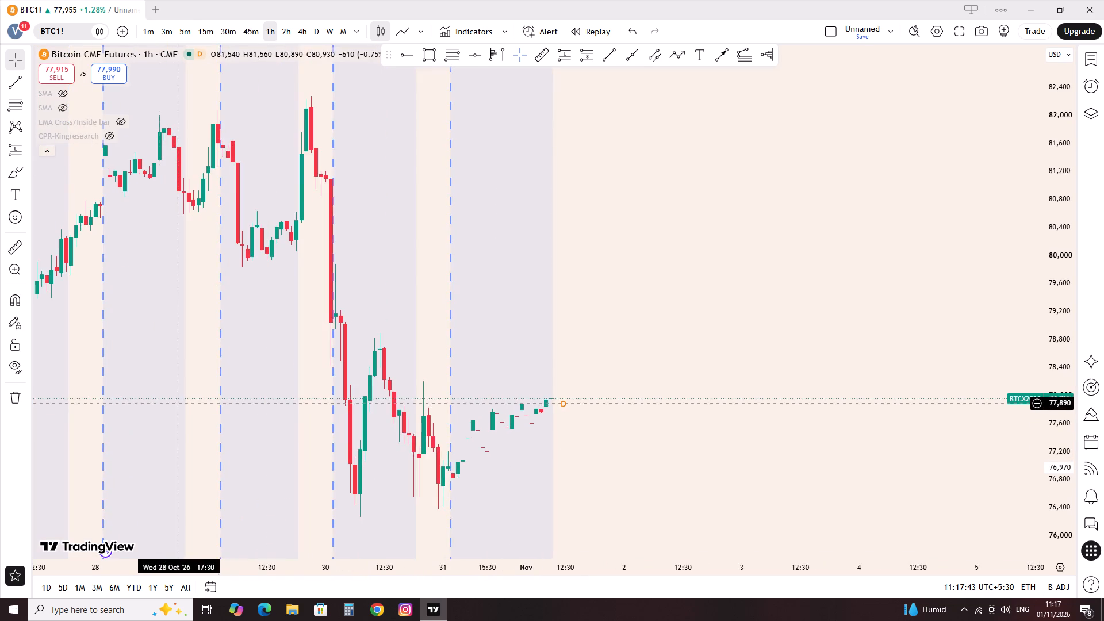
pyautogui.moveTo(268, 401); pyautogui.dragTo(535, 439)
pyautogui.scroll(-3, 339, 278)
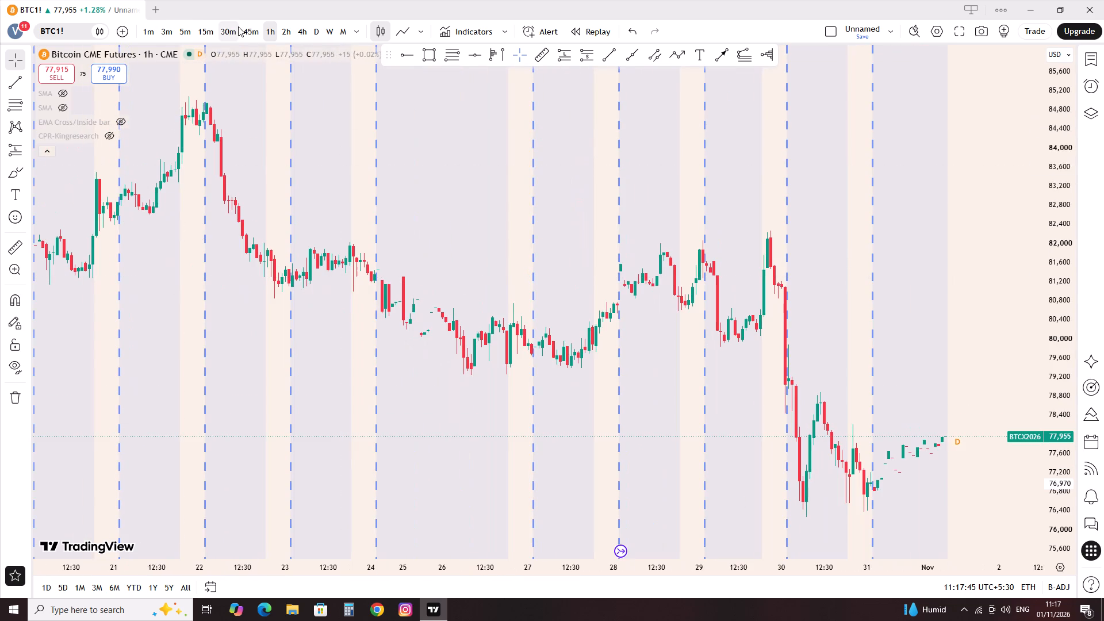
# Change the Bitcoin futures chart to the 30-minute timeframe.
pyautogui.click(221, 27)
pyautogui.scroll(1, 528, 291)
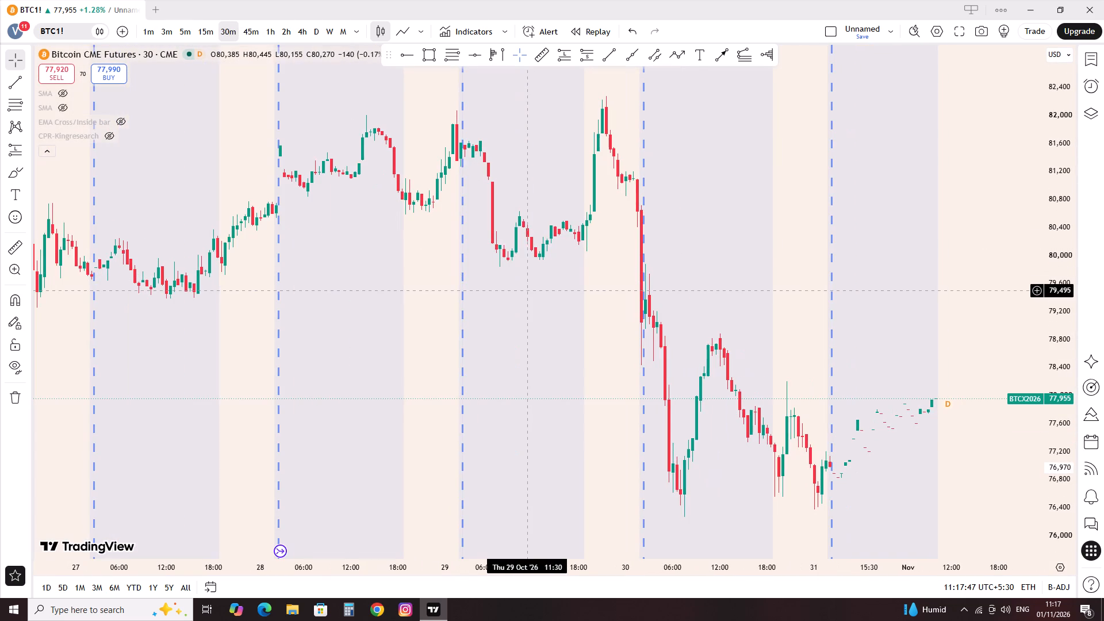
pyautogui.scroll(3, 528, 291)
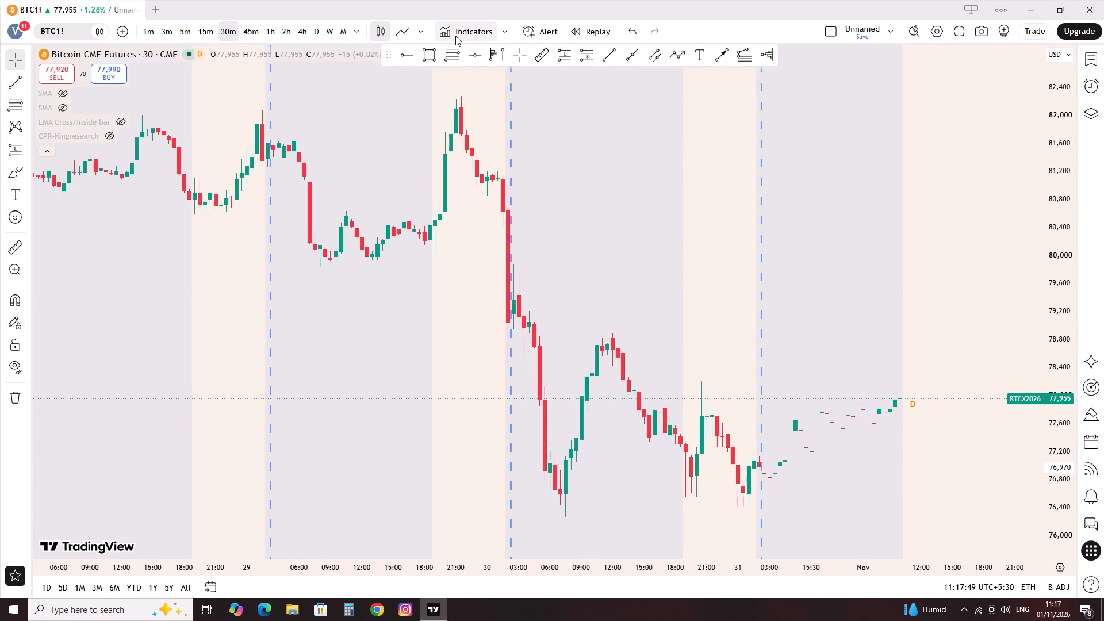
pyautogui.click(455, 36)
# Search the symbols for BTC and collapse the CME Bitcoin Futures contract group.
pyautogui.click(66, 58)
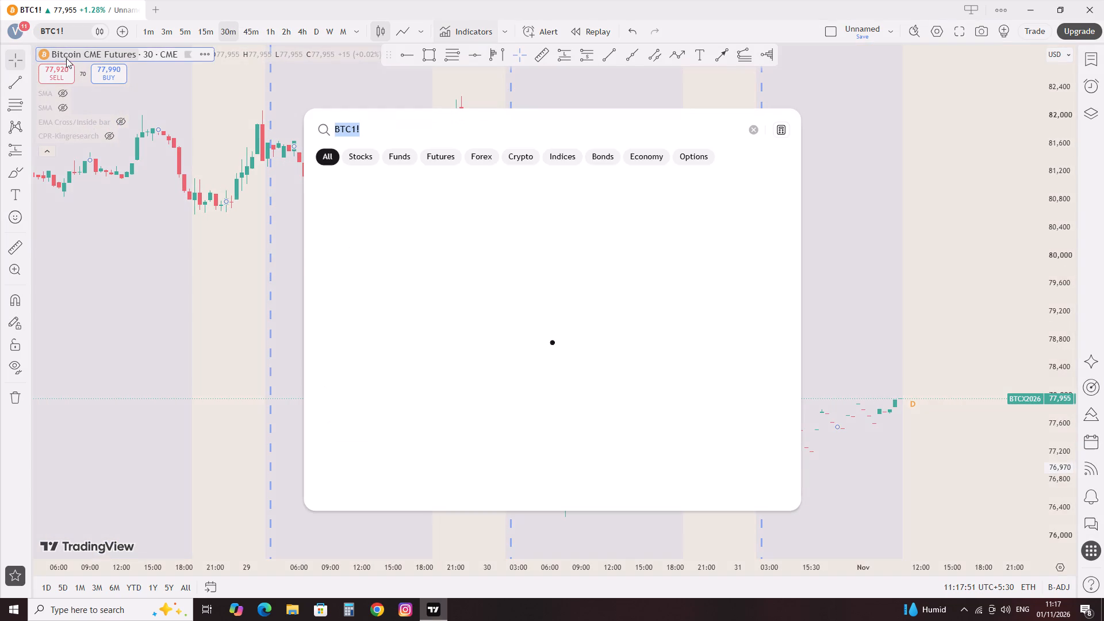
pyautogui.click(756, 133)
pyautogui.write('btc')
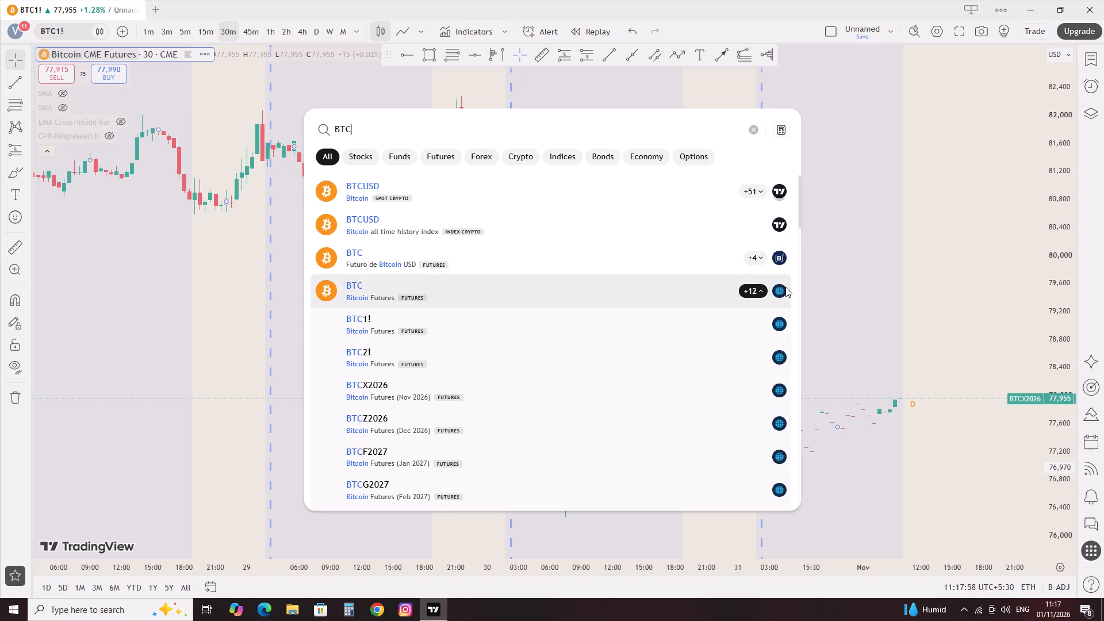
pyautogui.click(762, 287)
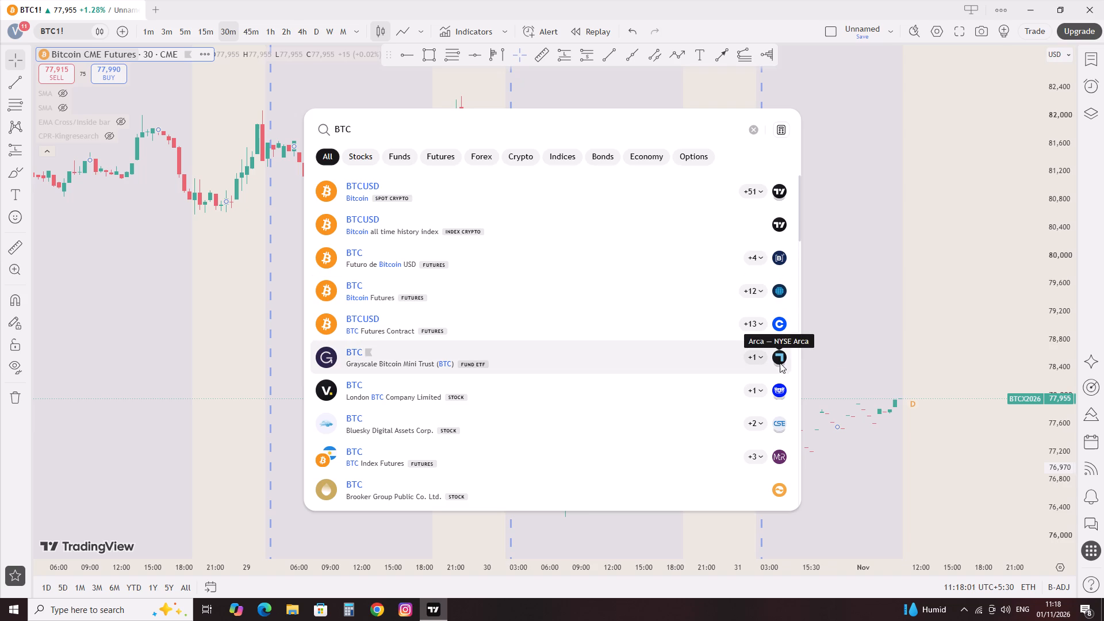
# Look through the BTC search results to check which exchanges provide the spot, futures and perpetual symbols.
pyautogui.scroll(-2, 773, 485)
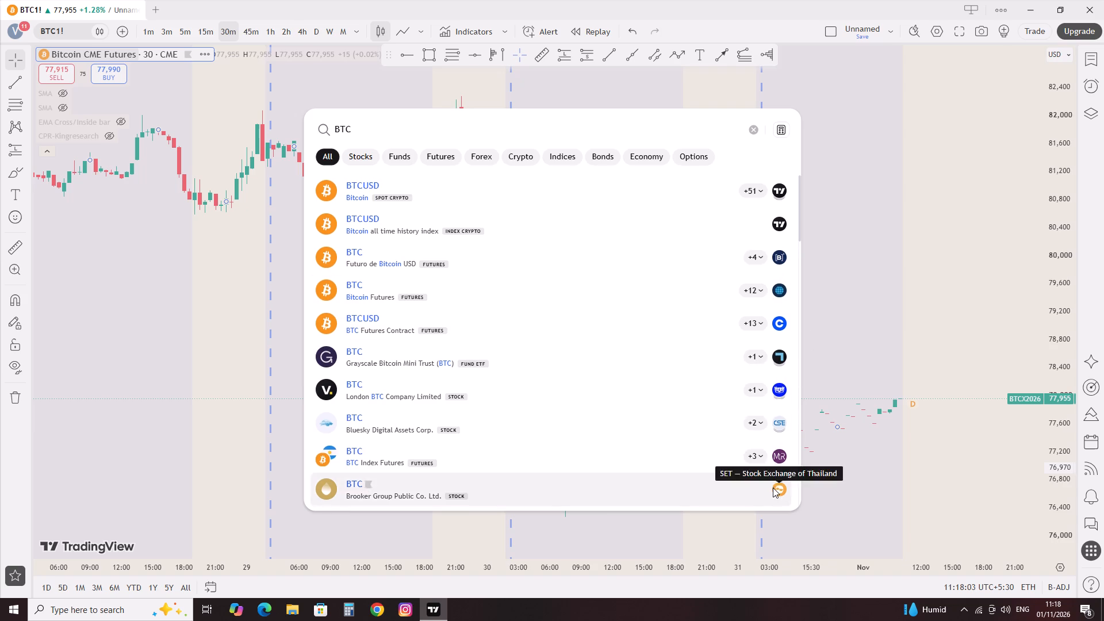
pyautogui.scroll(-9, 773, 485)
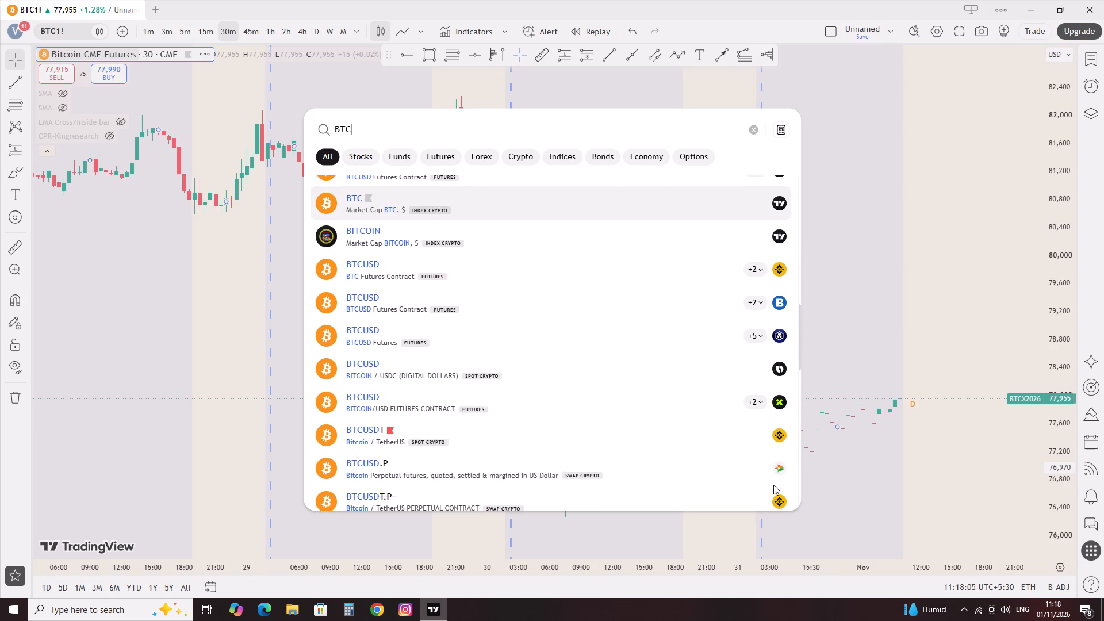
pyautogui.scroll(-5, 700, 427)
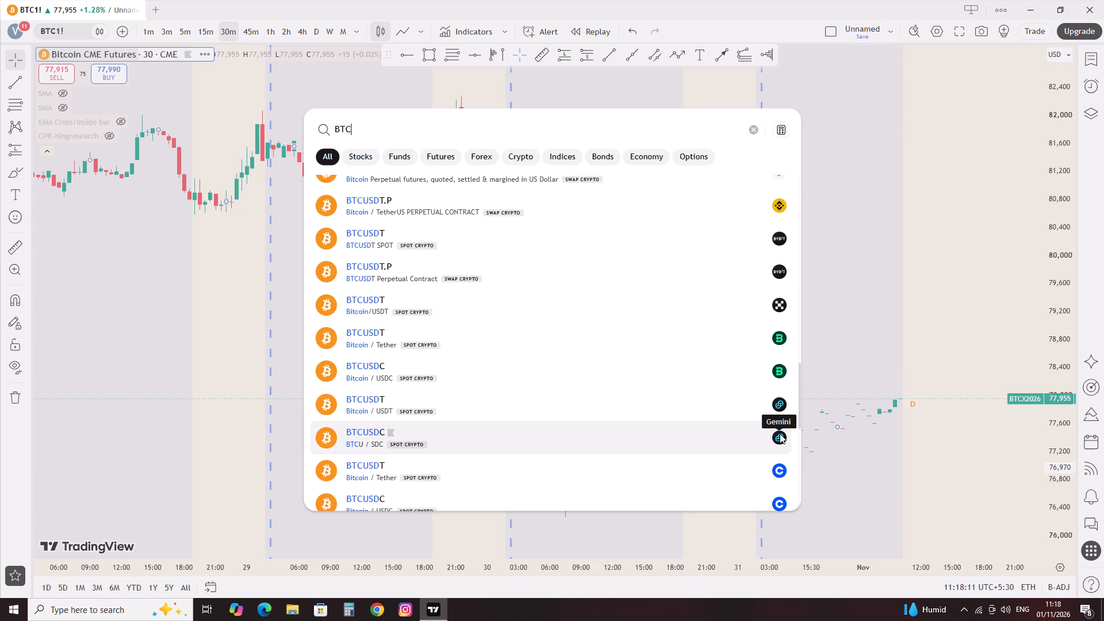
pyautogui.scroll(-7, 757, 503)
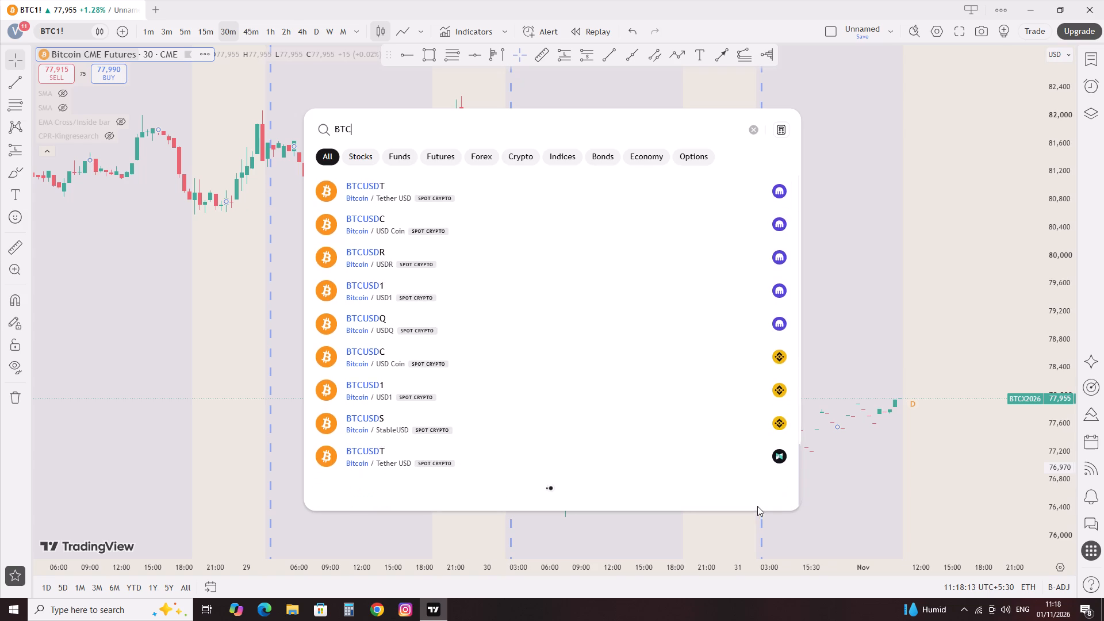
pyautogui.scroll(-1, 757, 486)
pyautogui.scroll(-3, 781, 325)
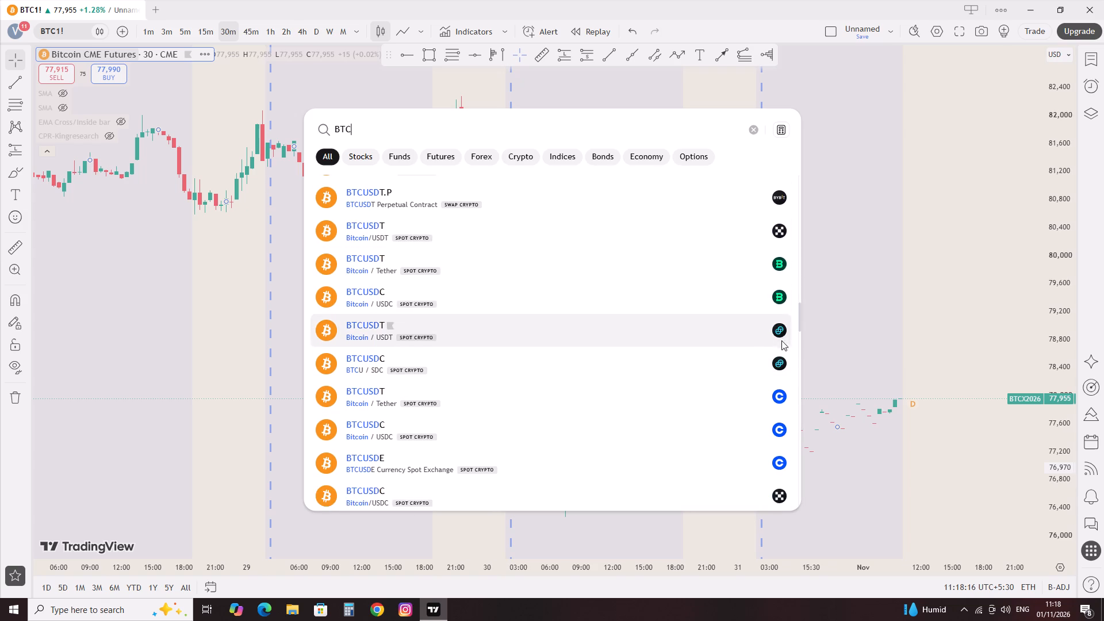
pyautogui.scroll(-3, 781, 340)
pyautogui.scroll(5, 781, 350)
pyautogui.scroll(-4, 780, 300)
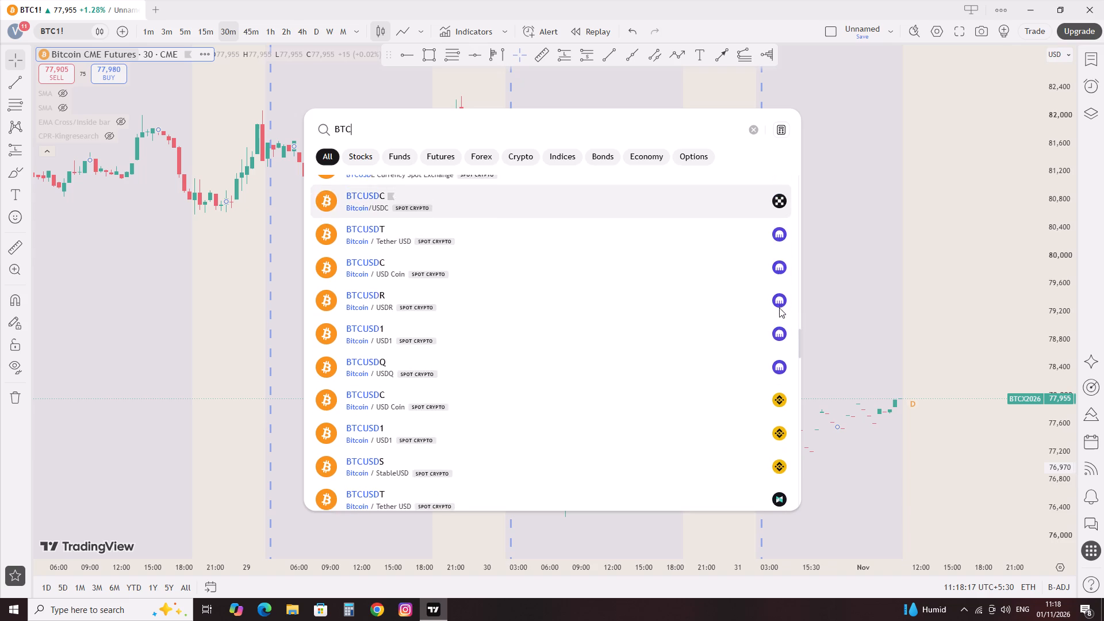
pyautogui.scroll(-9, 779, 318)
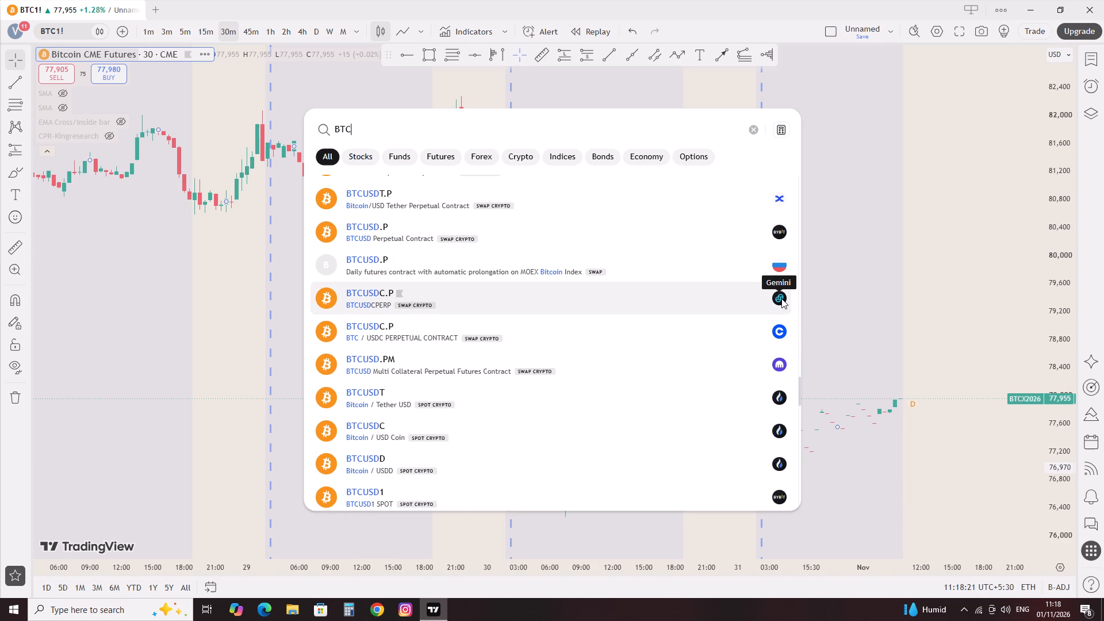
pyautogui.scroll(-3, 750, 333)
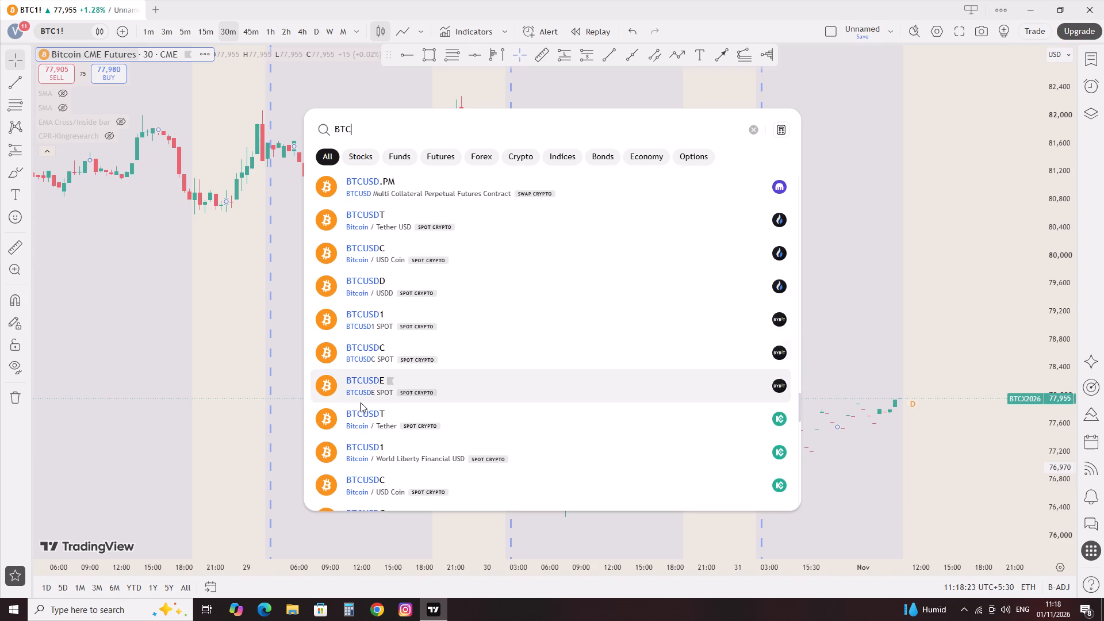
pyautogui.scroll(10, 434, 398)
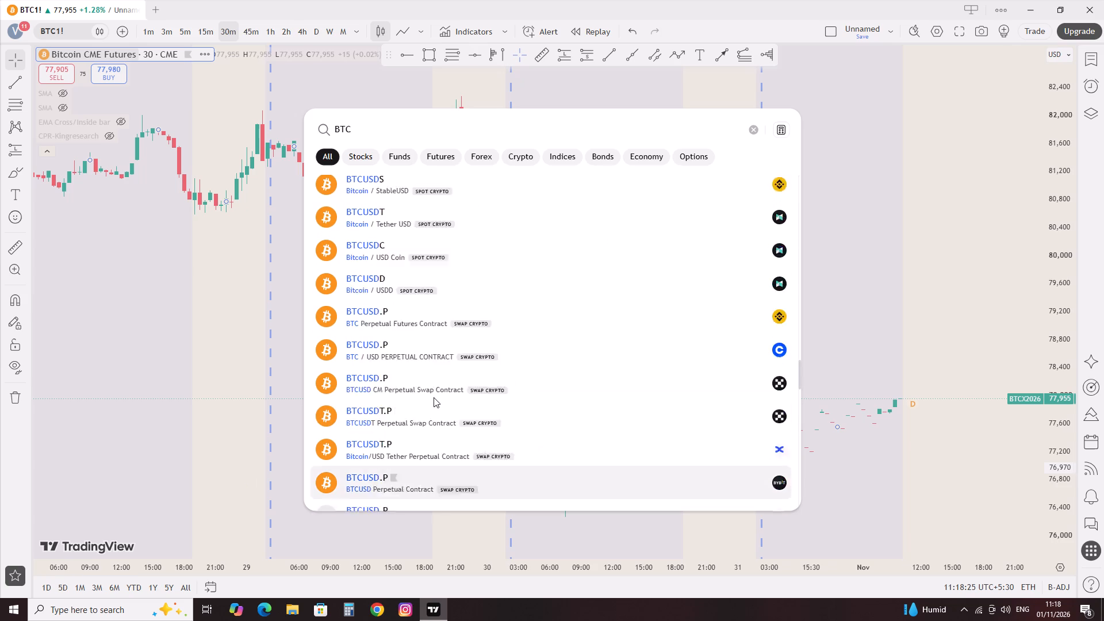
pyautogui.scroll(20, 434, 397)
pyautogui.scroll(19, 434, 397)
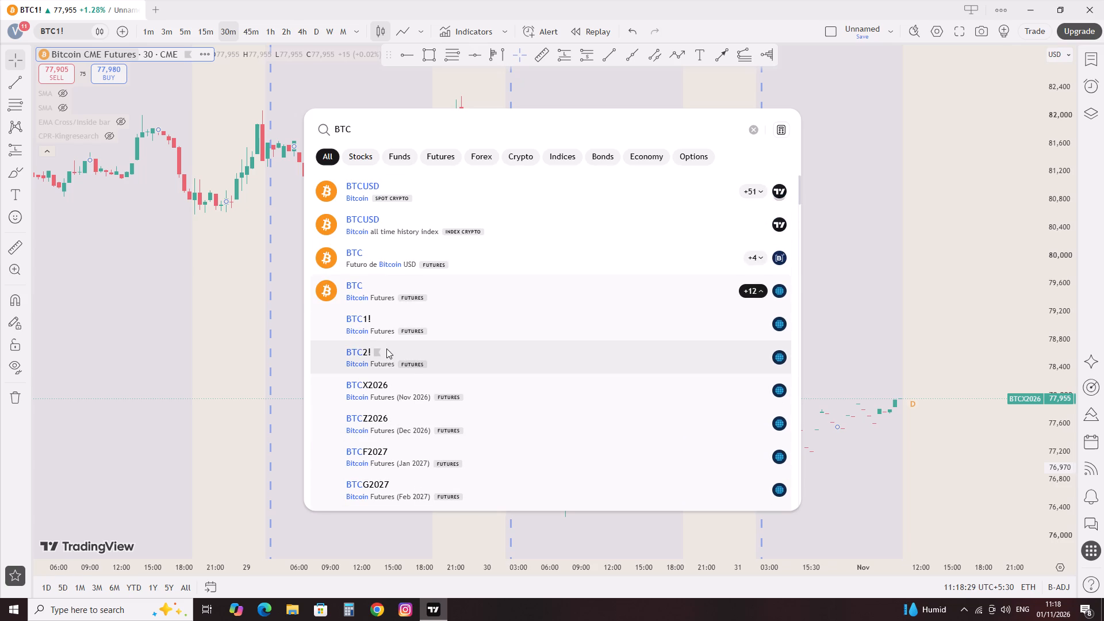
# Load the CME Bitcoin Futures contract BTC2! on the chart.
pyautogui.click(459, 361)
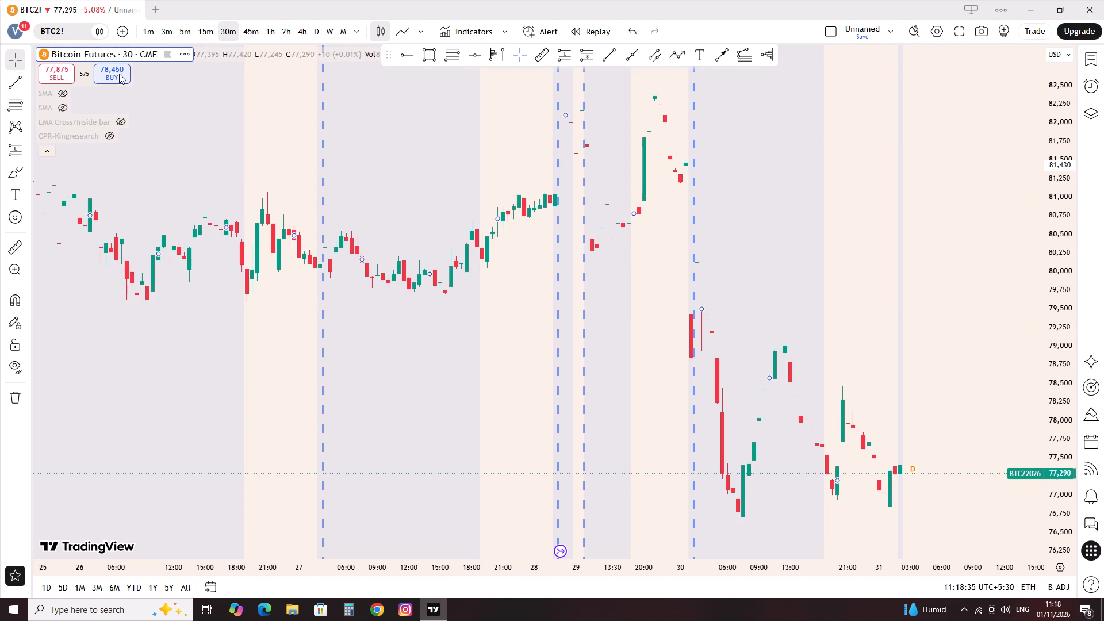
# Switch the chart to the OANDA XAUUSD gold spot symbol.
pyautogui.press('Down')
pyautogui.press('Right')
pyautogui.press('Down')
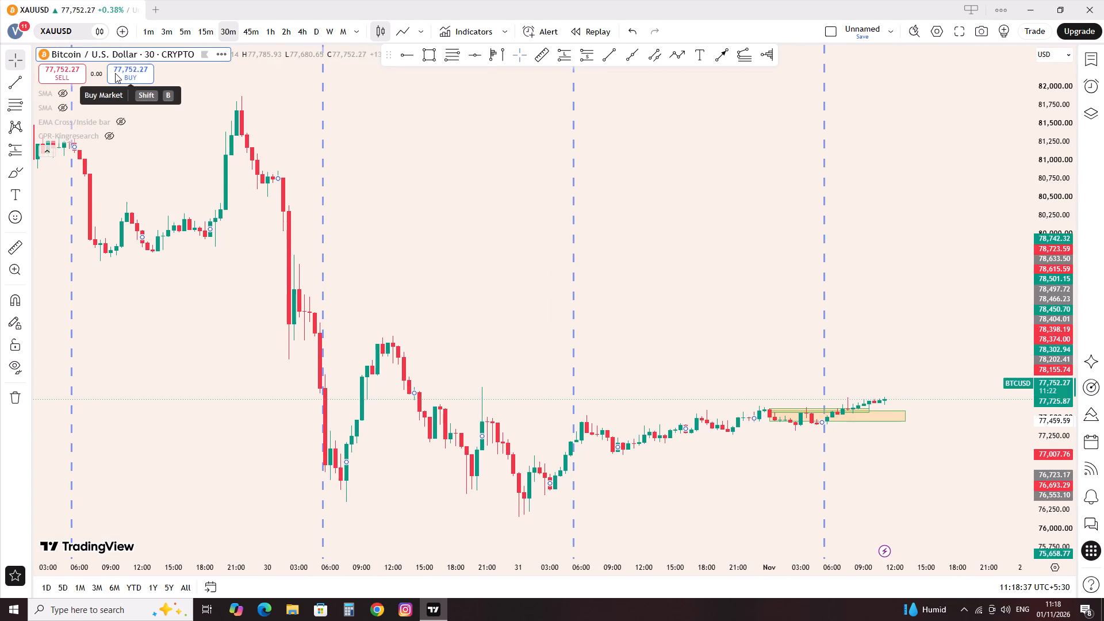
# Search the symbols for XAU and load the CME E-mini Utilities Select Sector Futures chart.
pyautogui.click(70, 60)
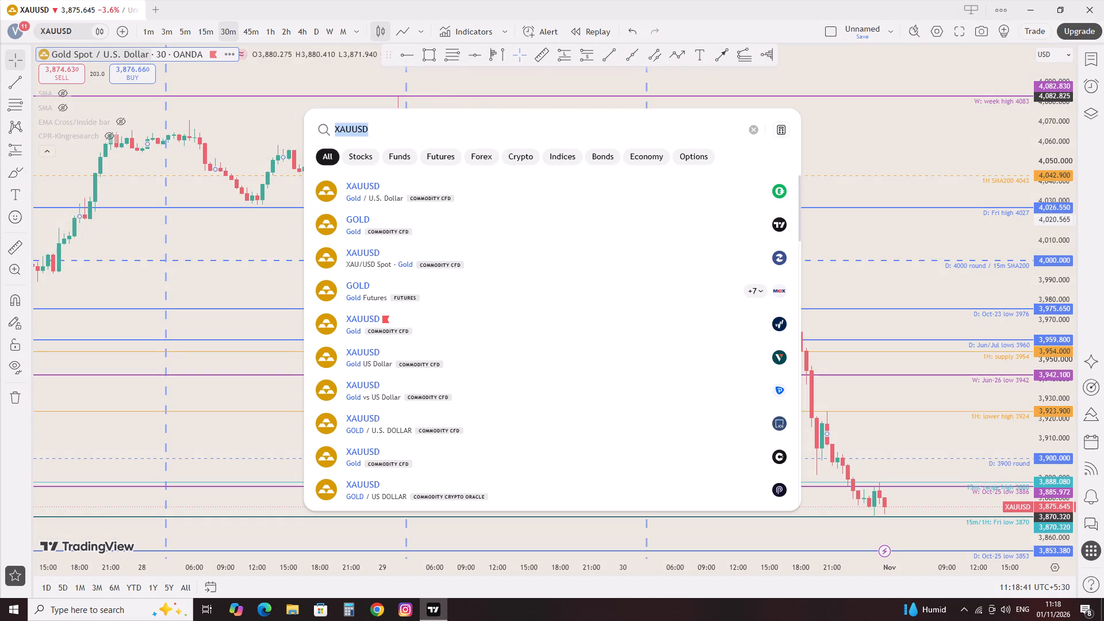
pyautogui.click(489, 129)
pyautogui.press('BackSpace')
pyautogui.press('BackSpace')
pyautogui.press('BackSpace')
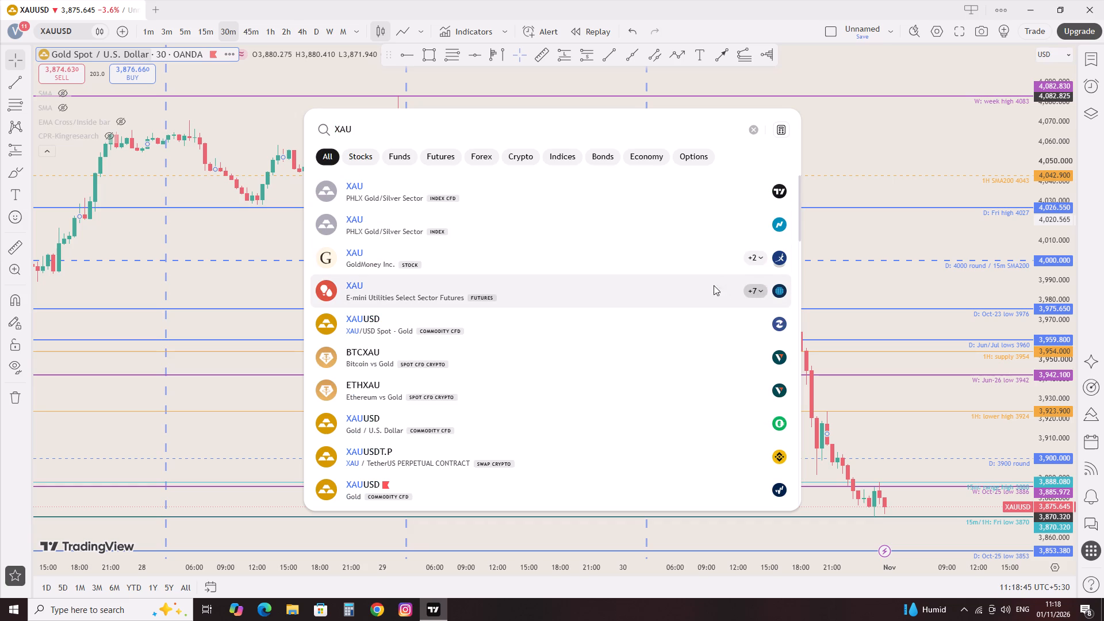
pyautogui.click(757, 287)
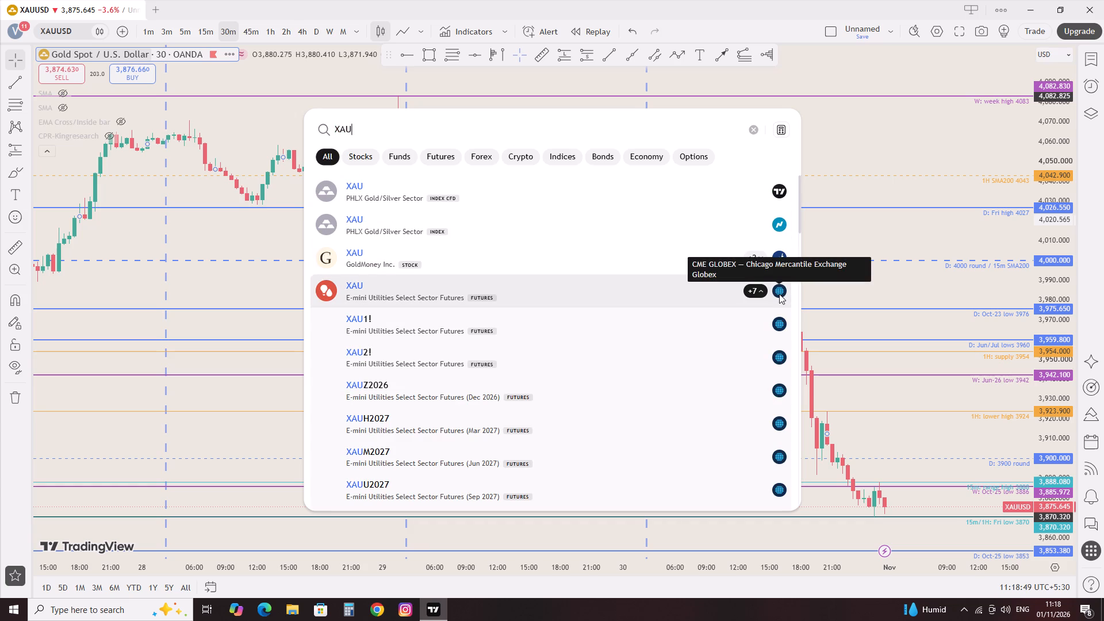
pyautogui.click(758, 289)
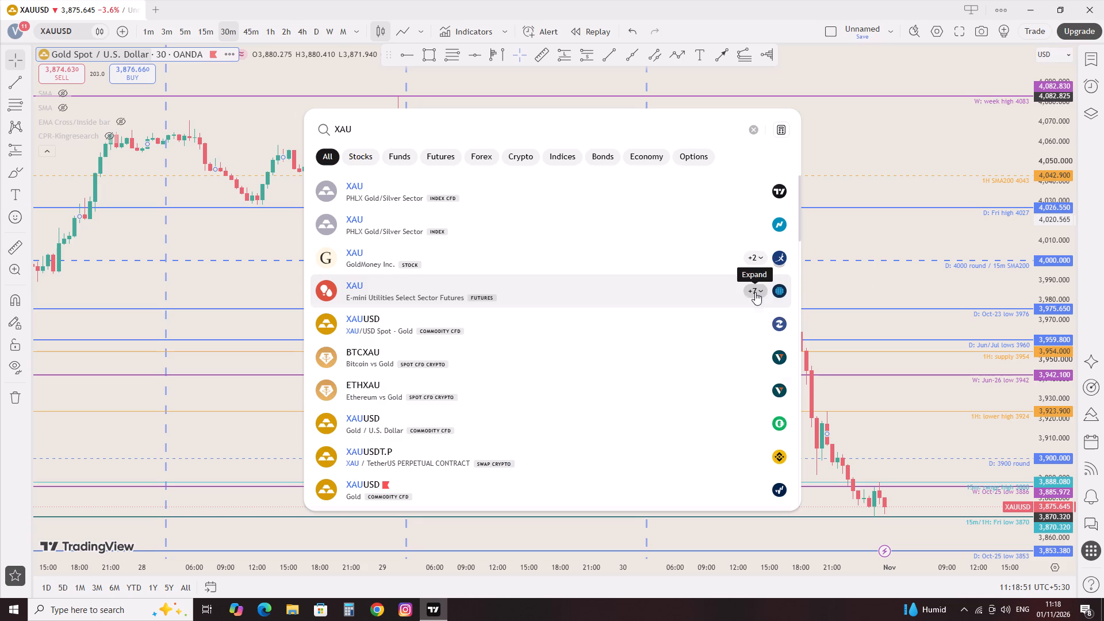
pyautogui.click(684, 293)
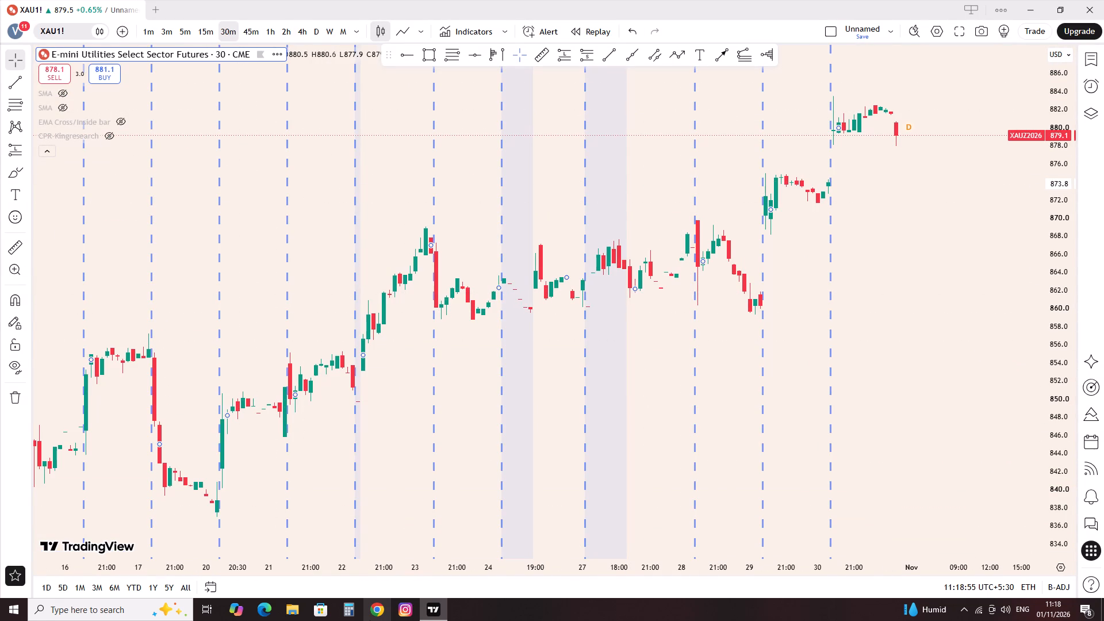
# Reopen the symbol search from the E-mini Utilities futures chart.
pyautogui.click(147, 51)
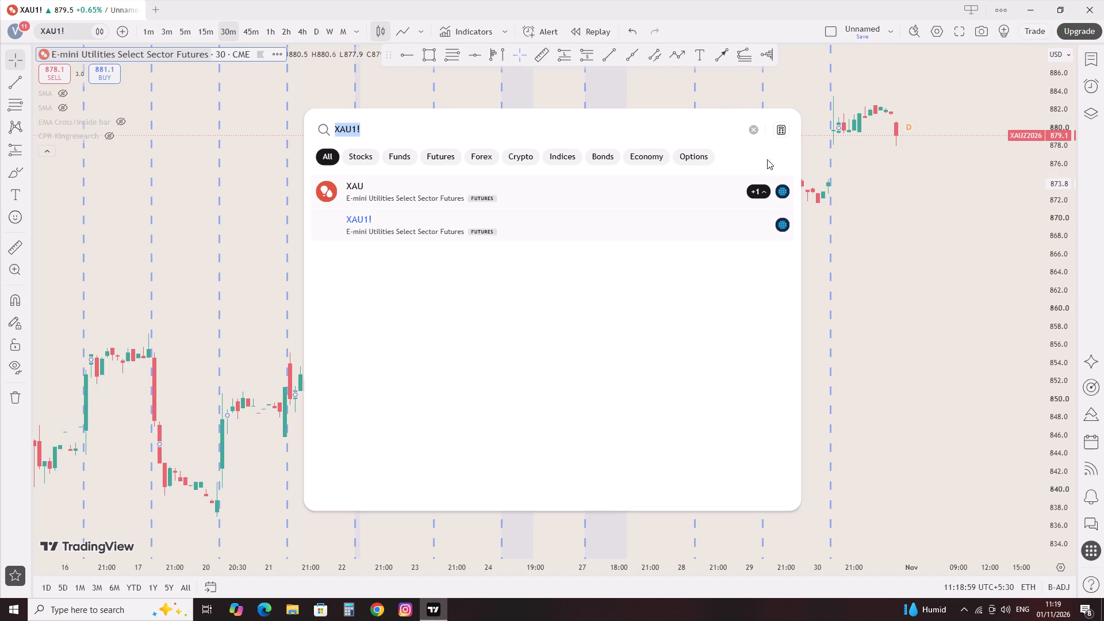
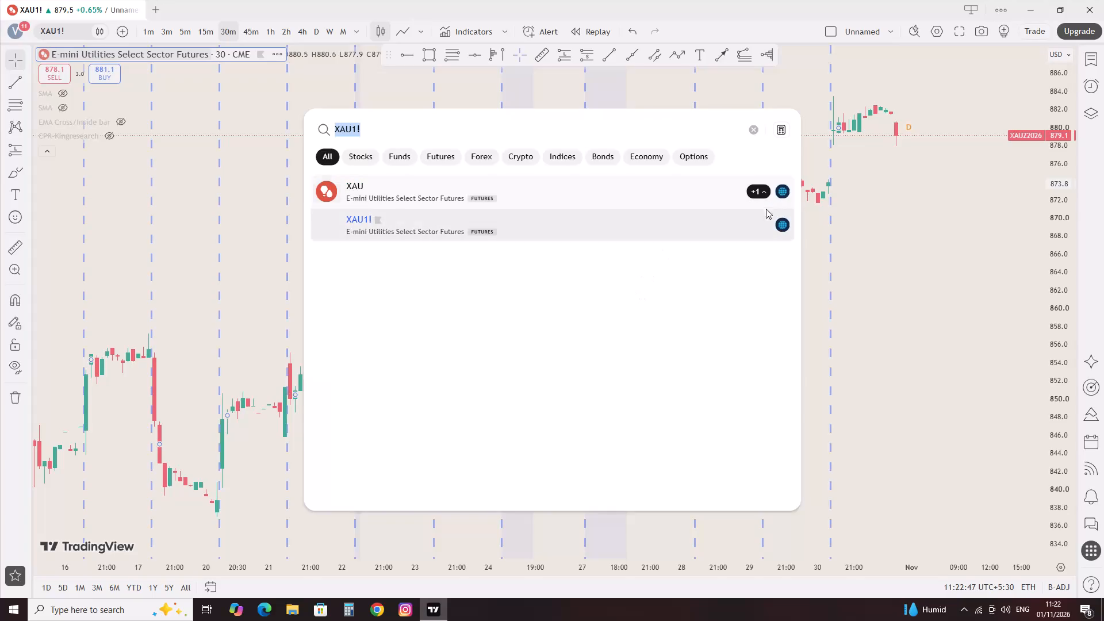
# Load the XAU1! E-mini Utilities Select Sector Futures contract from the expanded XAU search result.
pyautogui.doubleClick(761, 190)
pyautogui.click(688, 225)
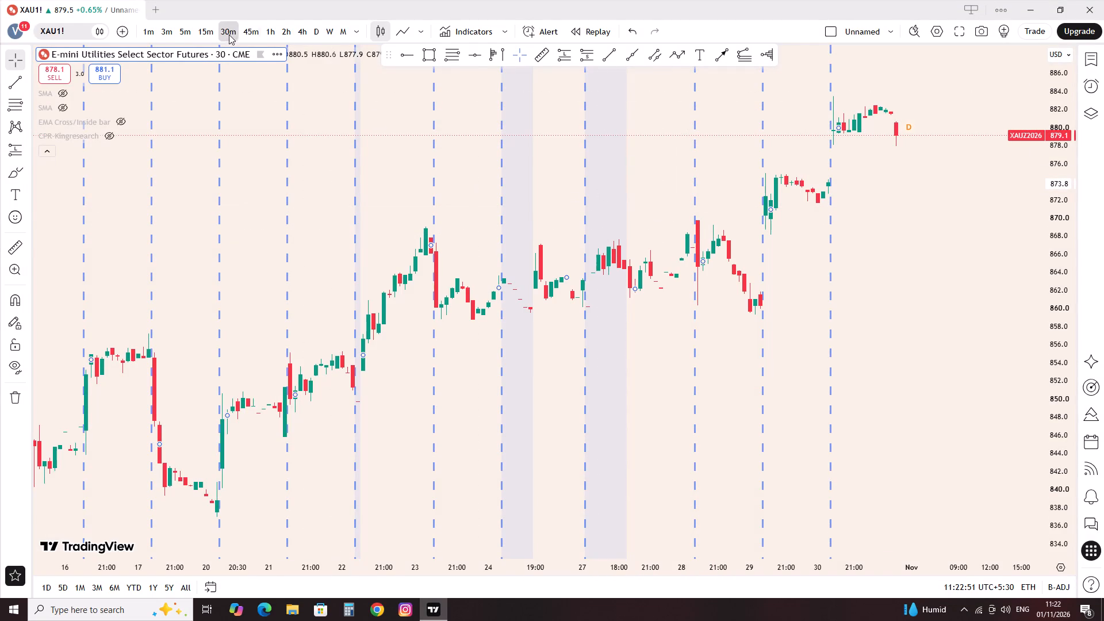
# Move through the watchlist symbols to the Bitcoin / U.S. Dollar chart, BTCUSD.
pyautogui.press('Down')
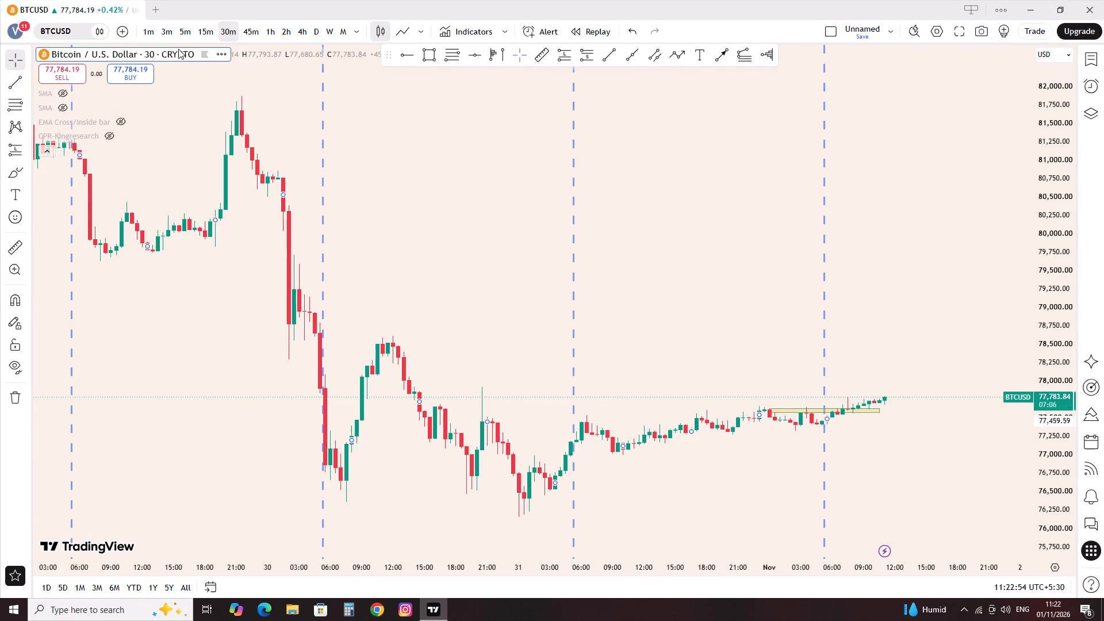
pyautogui.press('Down')
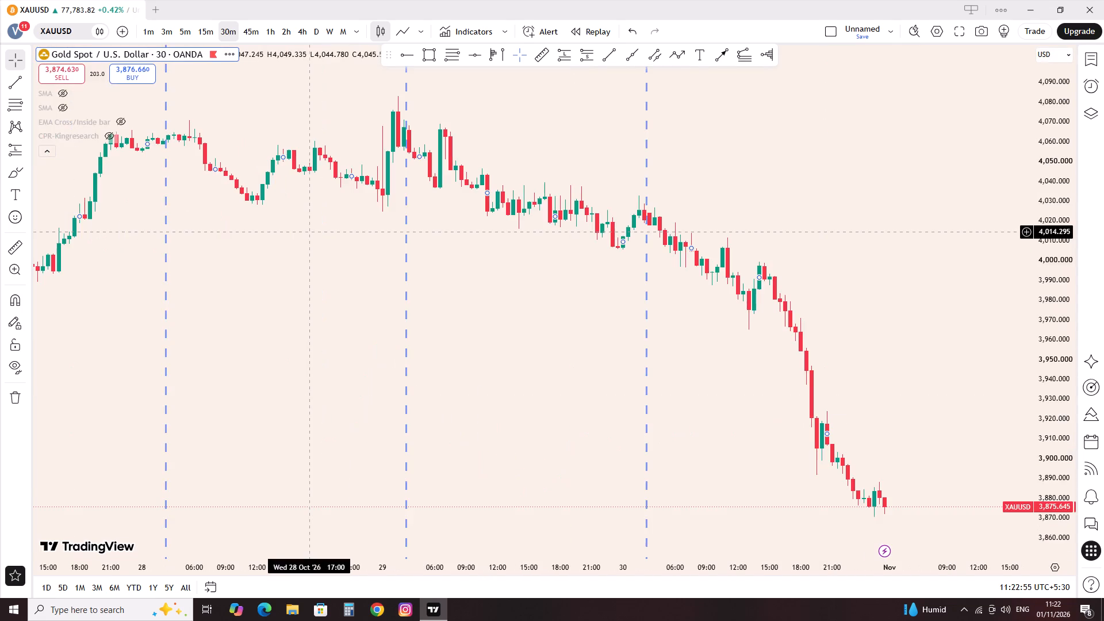
pyautogui.press('Down')
pyautogui.press('Down')
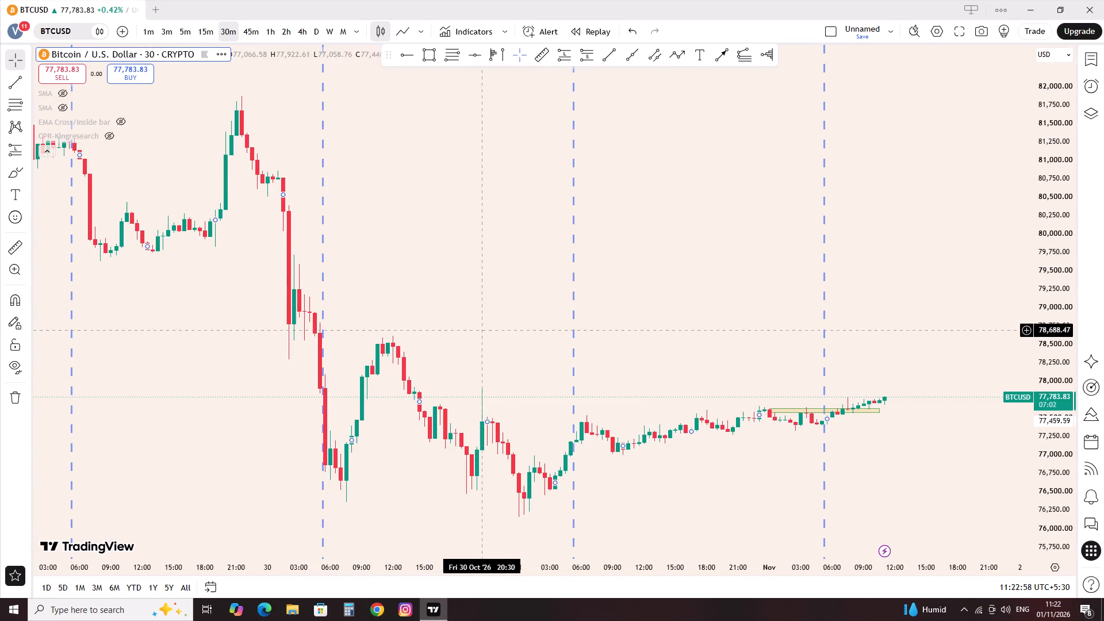
# Set the BTCUSD chart to the 5-minute timeframe.
pyautogui.scroll(6, 570, 406)
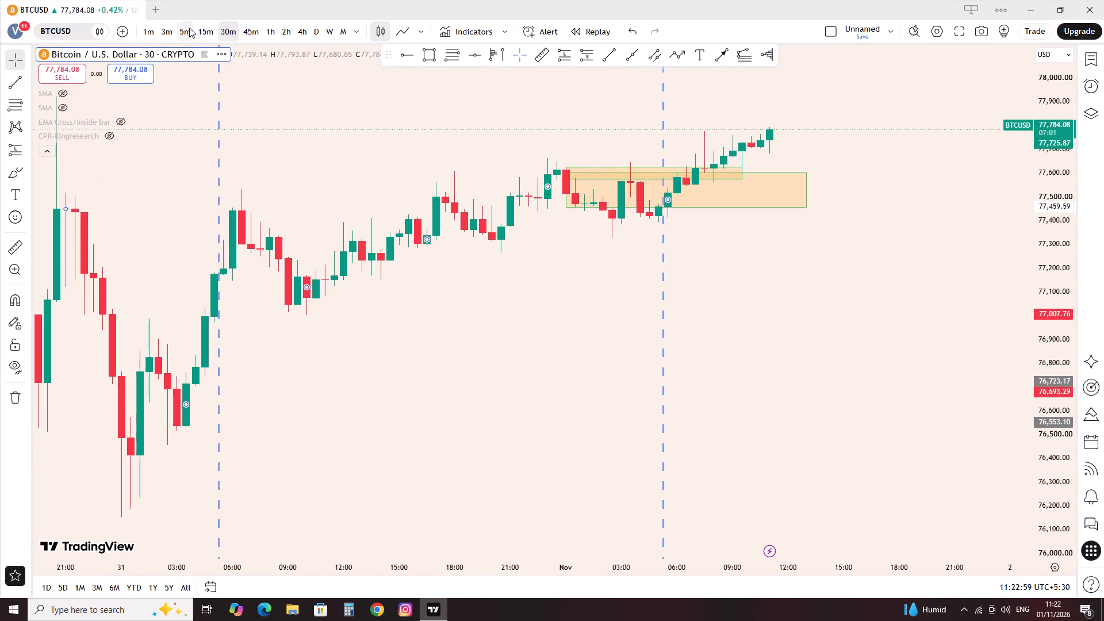
pyautogui.click(189, 28)
pyautogui.scroll(-6, 535, 393)
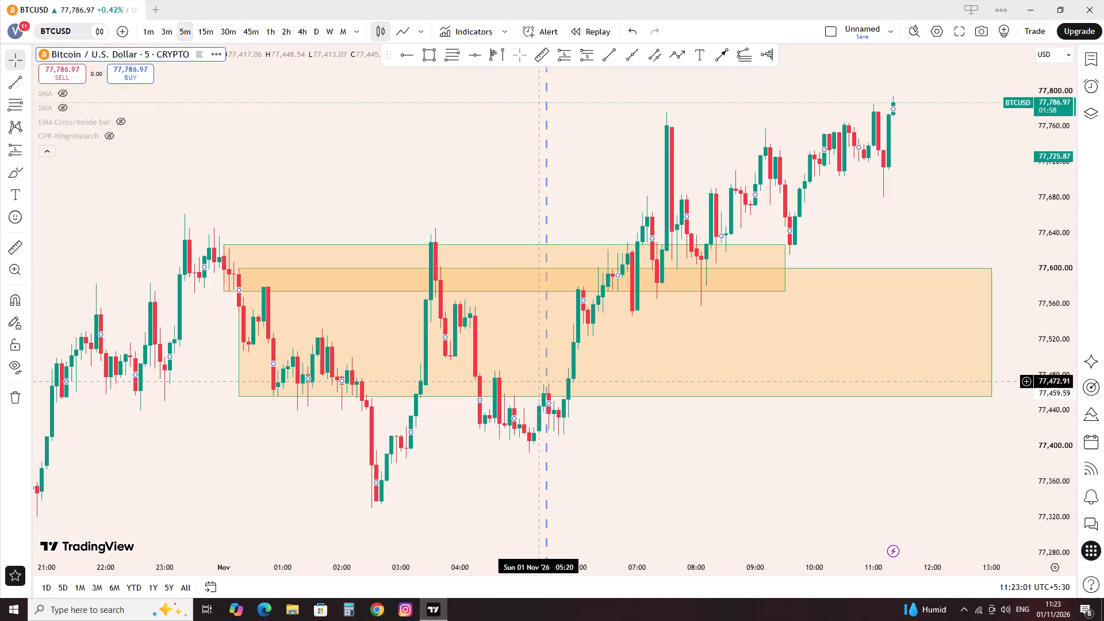
# Delete the narrower upper orange rectangle that ends at 09:30 on the BTCUSD chart.
pyautogui.click(476, 208)
pyautogui.scroll(2, 476, 208)
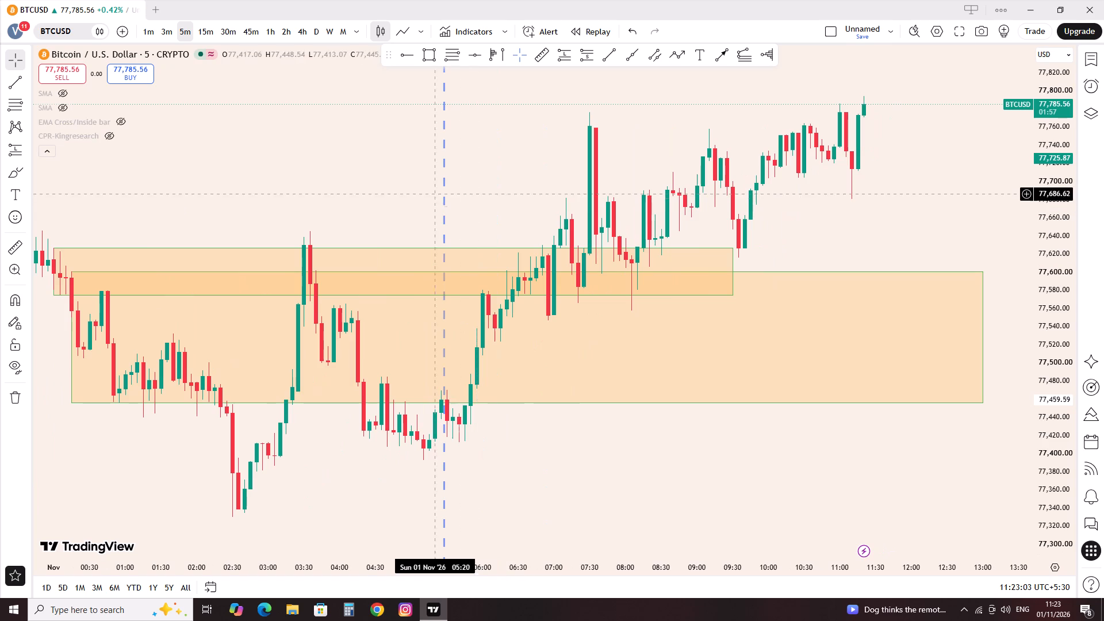
pyautogui.click(718, 248)
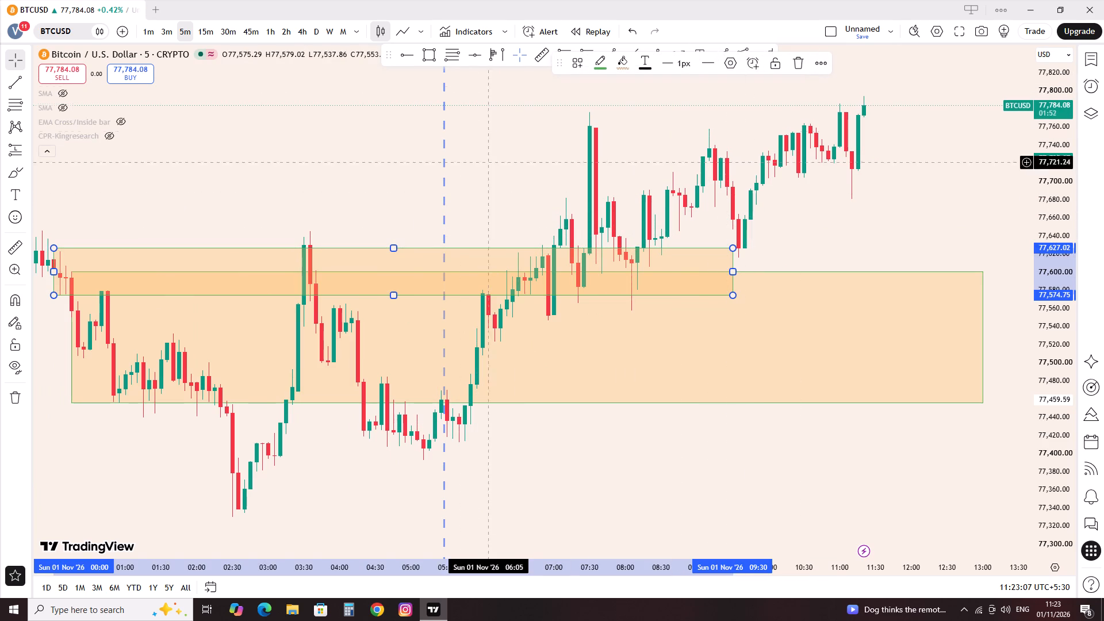
pyautogui.click(445, 201)
pyautogui.click(732, 247)
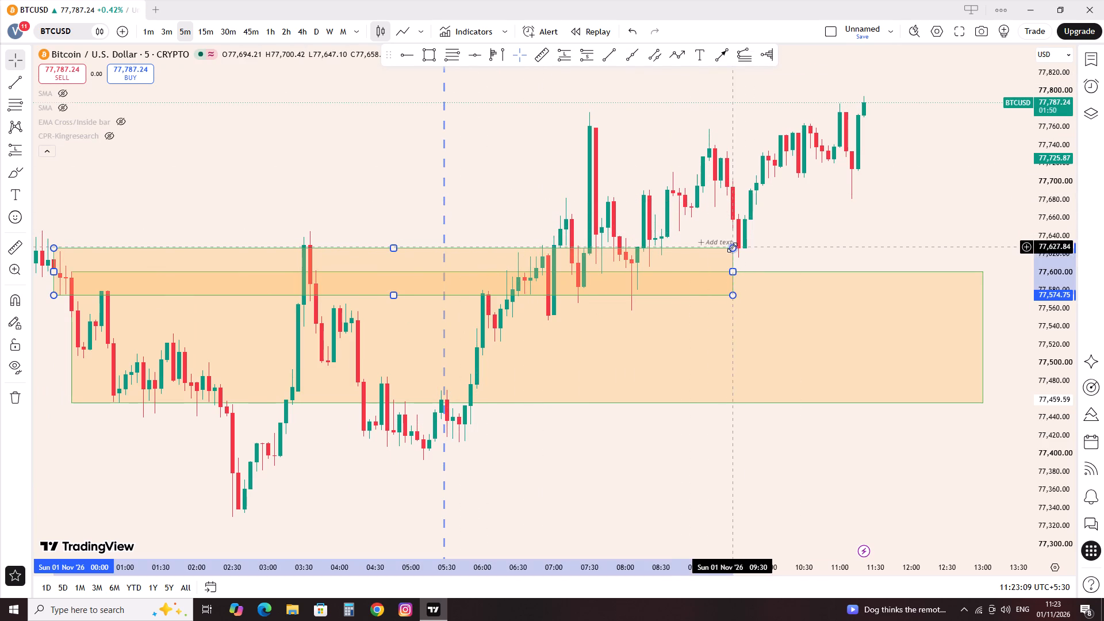
pyautogui.click(801, 64)
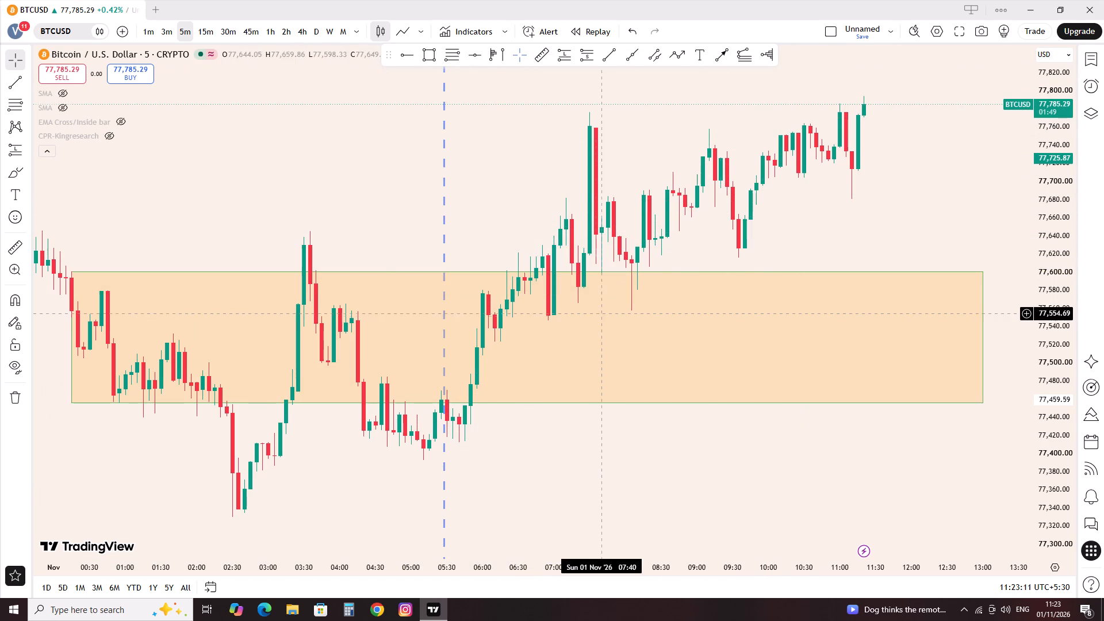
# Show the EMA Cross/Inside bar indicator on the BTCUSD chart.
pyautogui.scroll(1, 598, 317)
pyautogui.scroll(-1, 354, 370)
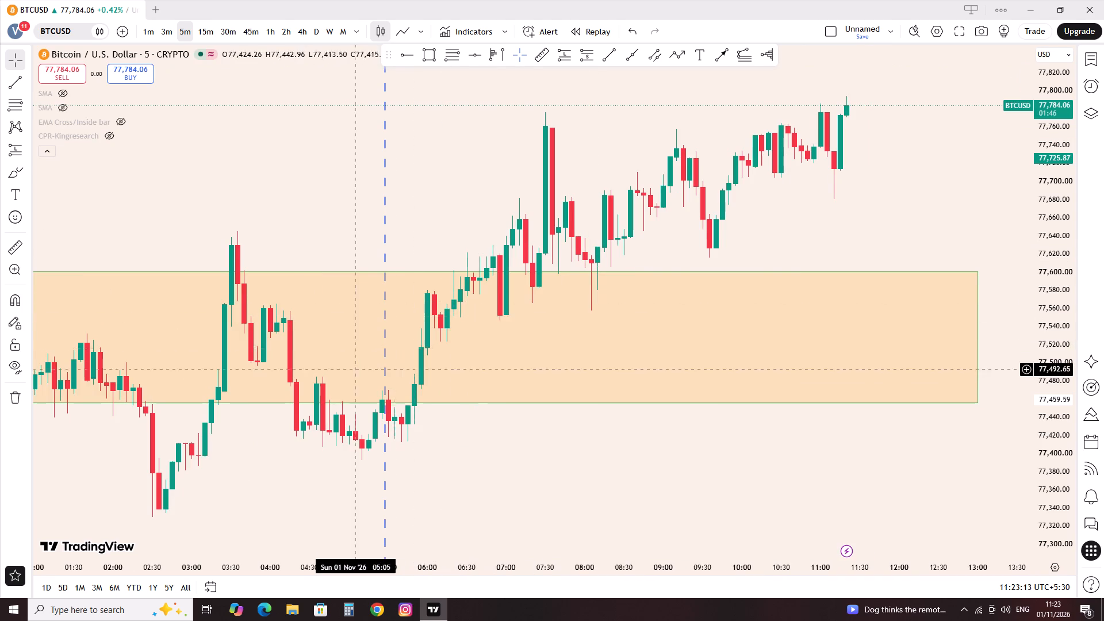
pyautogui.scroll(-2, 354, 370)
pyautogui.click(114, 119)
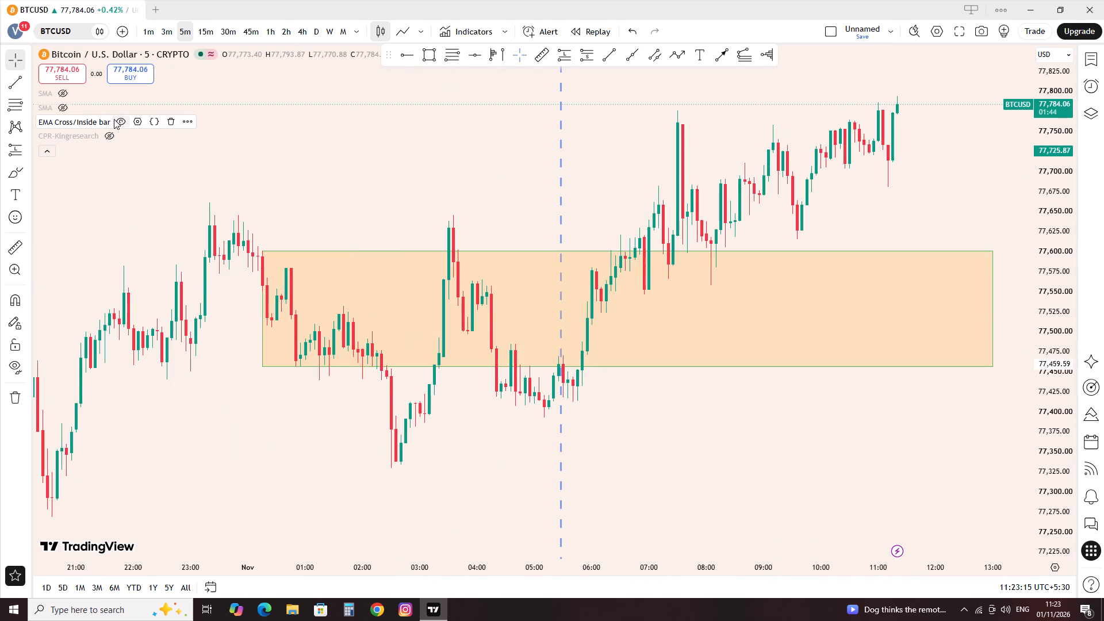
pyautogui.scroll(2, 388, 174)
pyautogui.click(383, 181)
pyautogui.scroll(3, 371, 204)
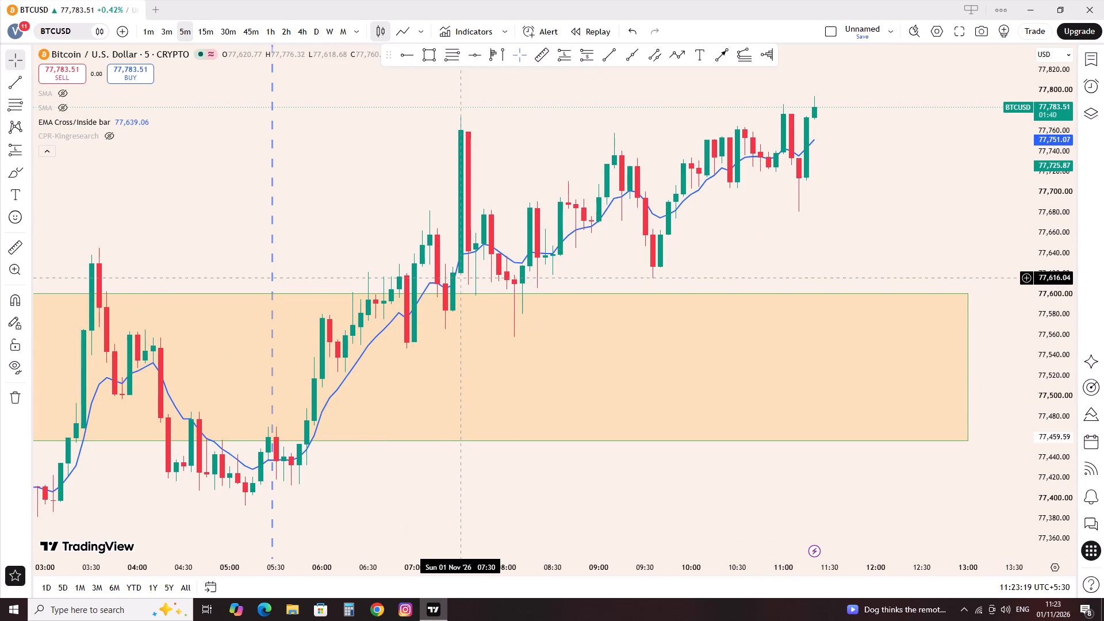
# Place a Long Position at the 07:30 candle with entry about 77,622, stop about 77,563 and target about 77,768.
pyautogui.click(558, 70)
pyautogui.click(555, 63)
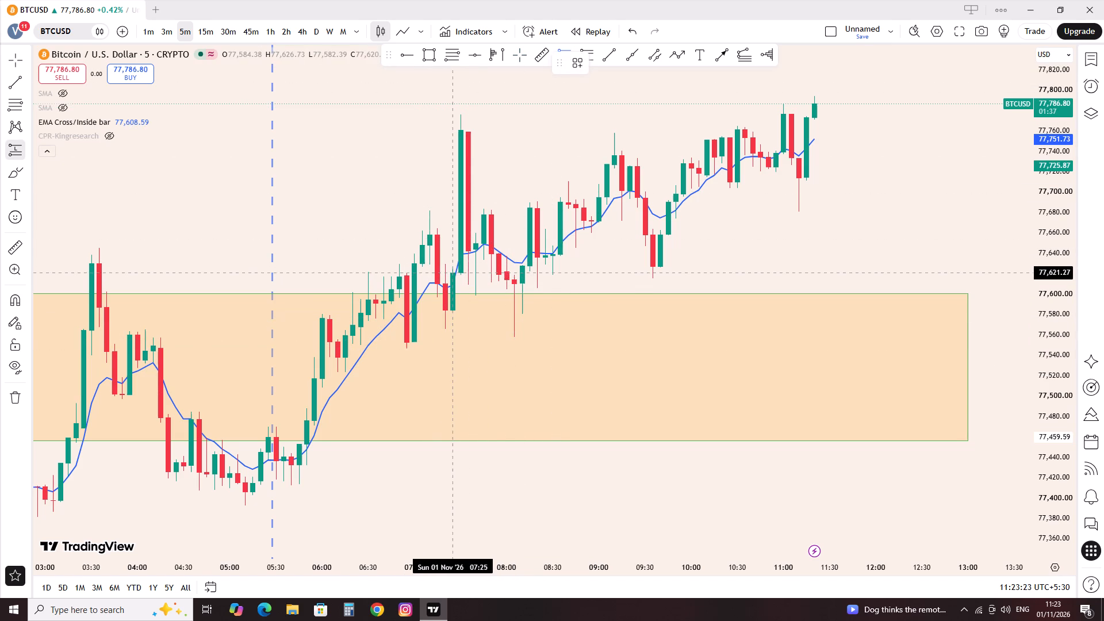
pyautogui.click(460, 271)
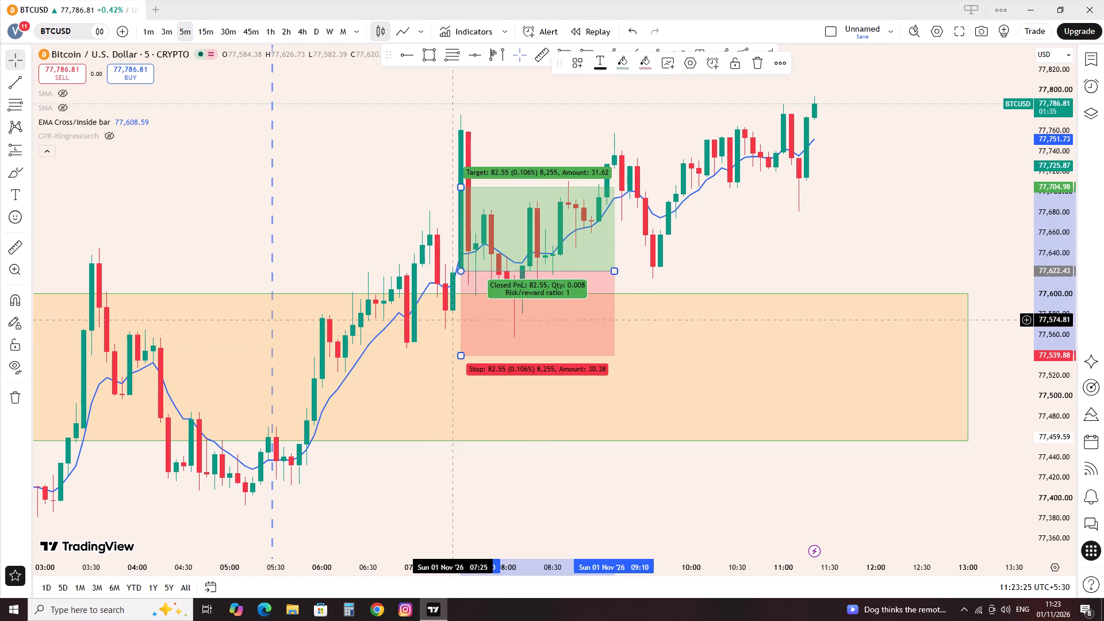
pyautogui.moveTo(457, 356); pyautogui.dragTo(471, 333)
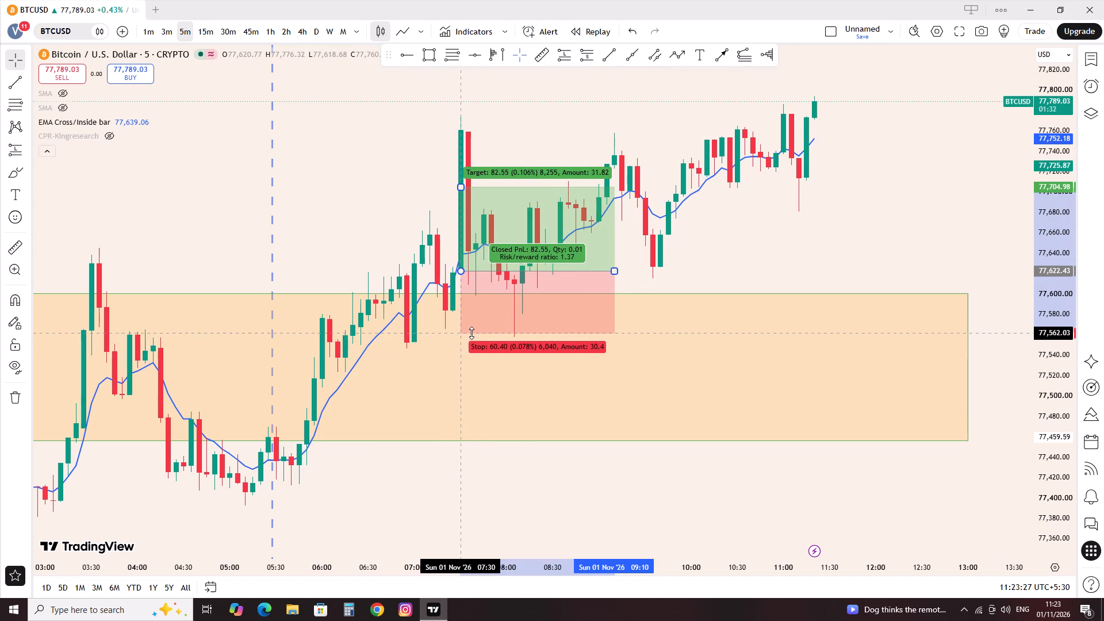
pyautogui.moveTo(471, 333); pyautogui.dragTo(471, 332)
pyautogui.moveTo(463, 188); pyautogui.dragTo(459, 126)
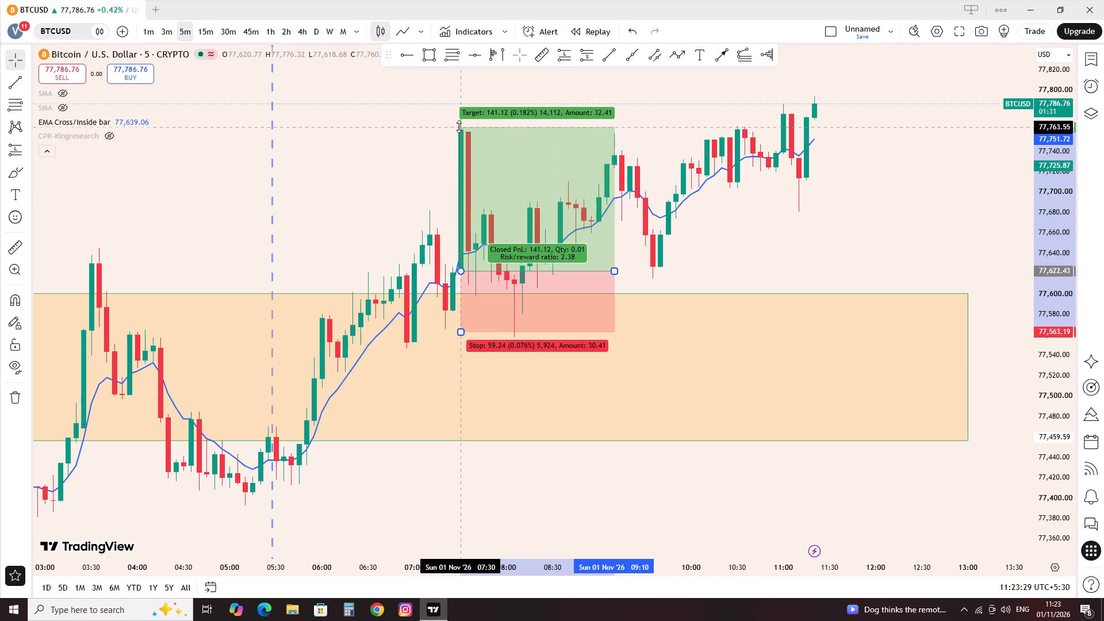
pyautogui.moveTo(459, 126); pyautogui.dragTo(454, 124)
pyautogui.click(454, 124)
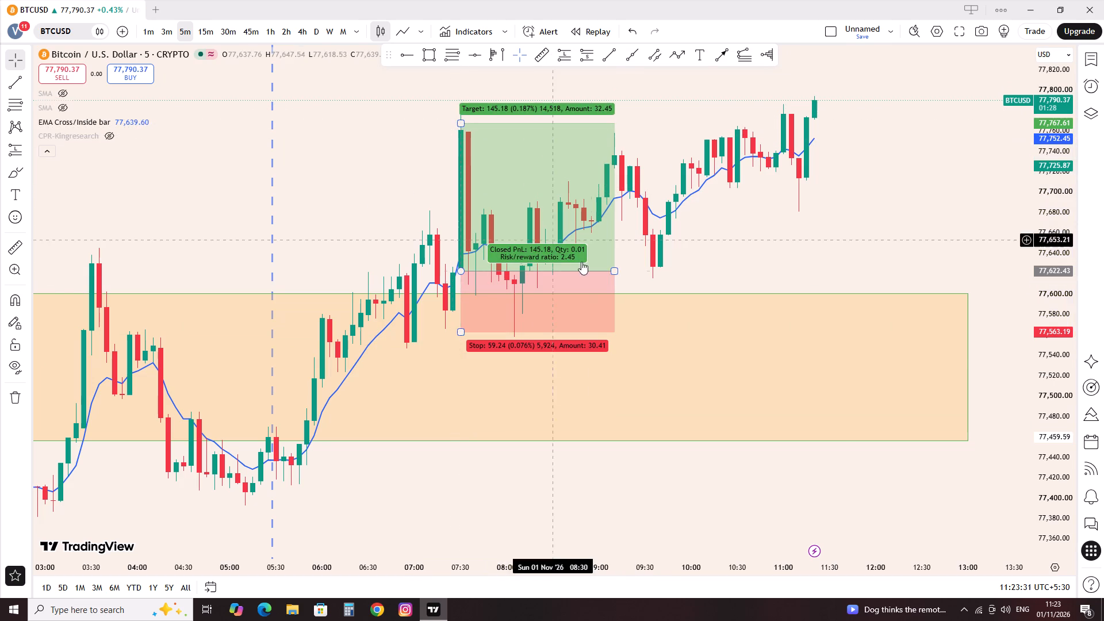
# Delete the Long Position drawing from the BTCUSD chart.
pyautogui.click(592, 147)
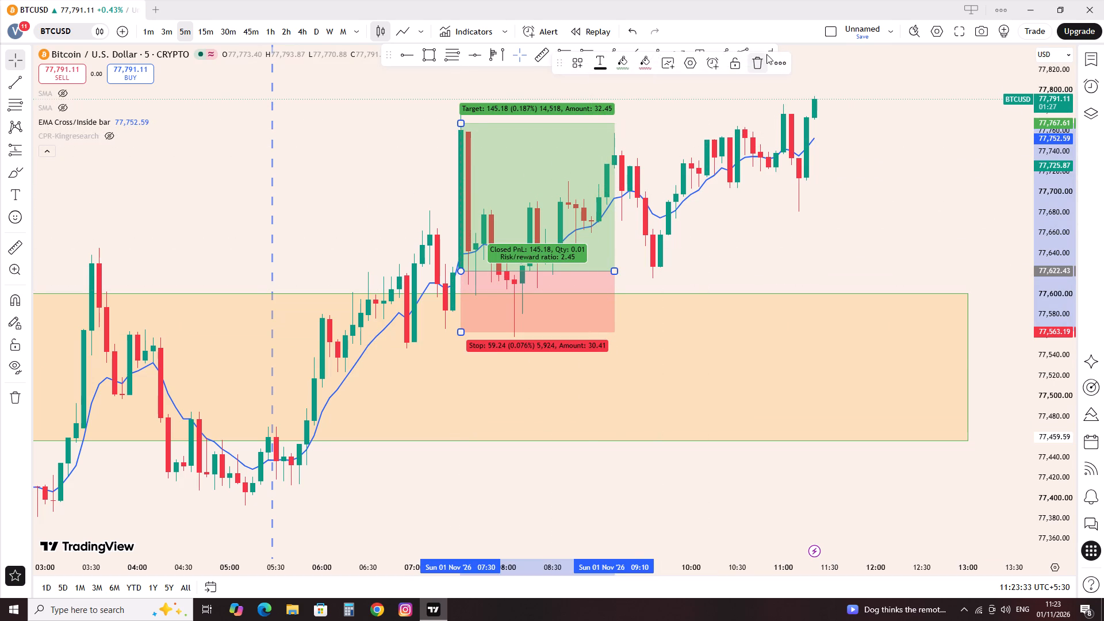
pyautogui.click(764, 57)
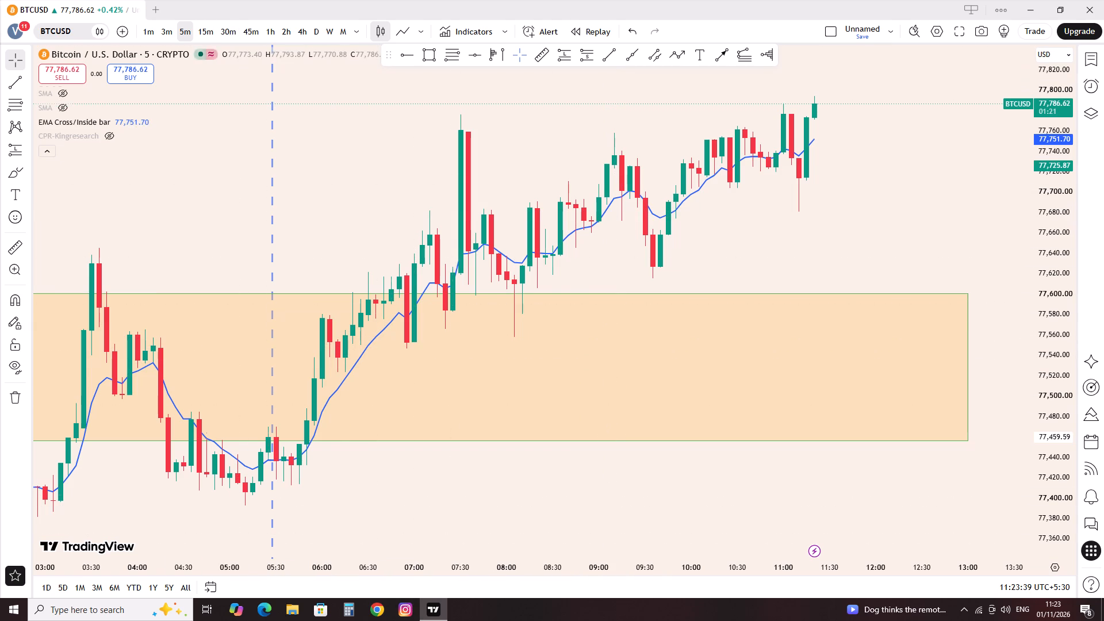
# Switch the chart to the OANDA XAUUSD gold spot symbol.
pyautogui.scroll(-4, 205, 153)
pyautogui.press('Down')
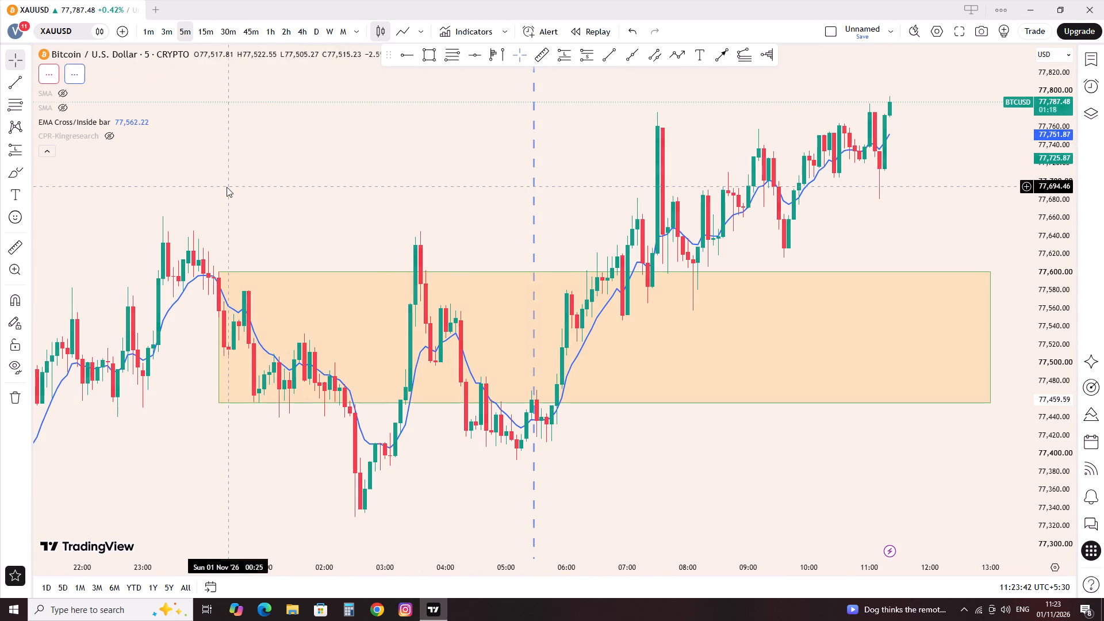
pyautogui.scroll(-1, 259, 246)
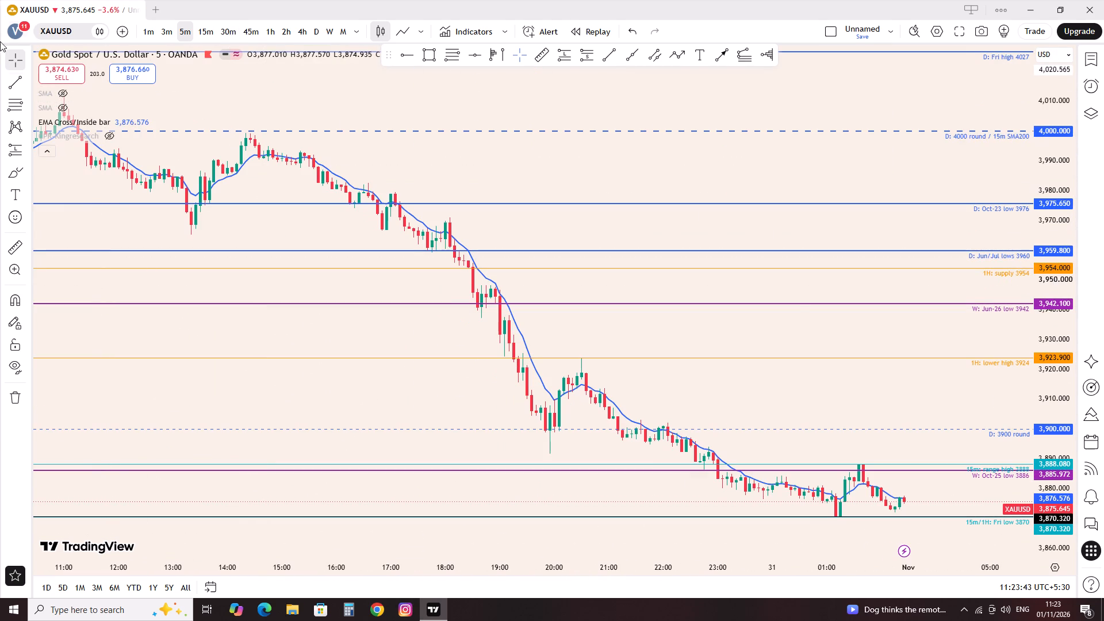
# Open the symbol search and load the TVC GOLD symbol on the chart.
pyautogui.click(65, 49)
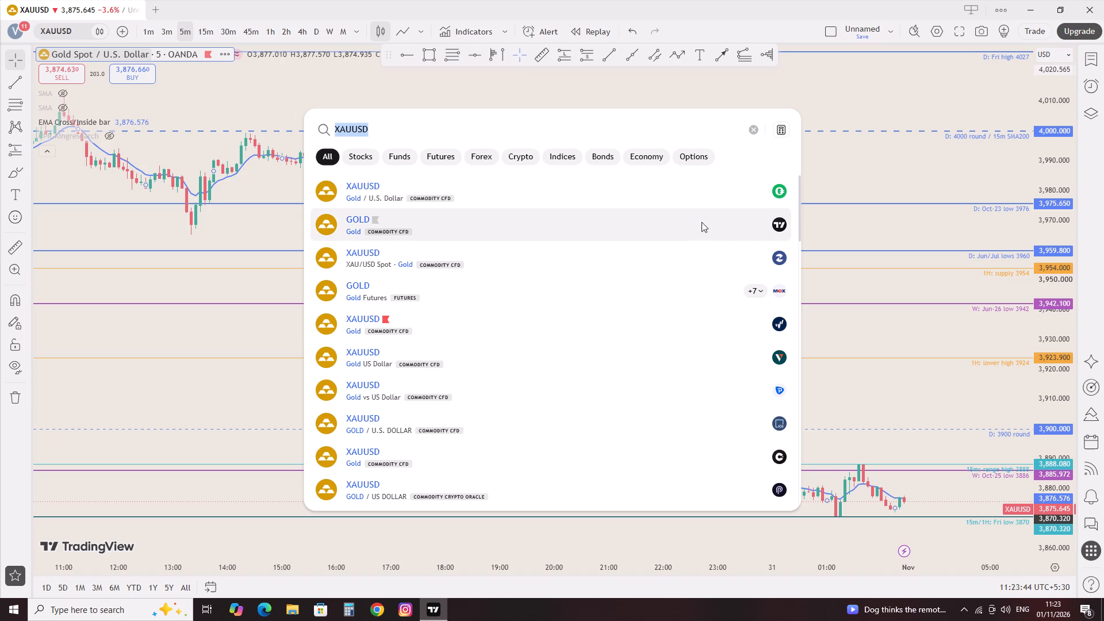
pyautogui.click(775, 221)
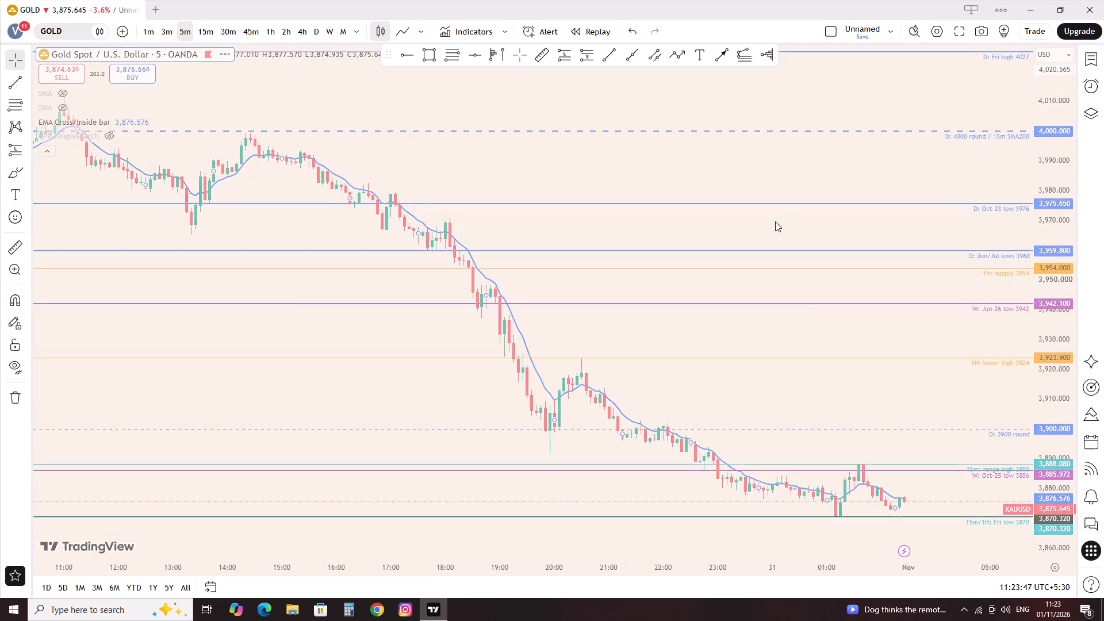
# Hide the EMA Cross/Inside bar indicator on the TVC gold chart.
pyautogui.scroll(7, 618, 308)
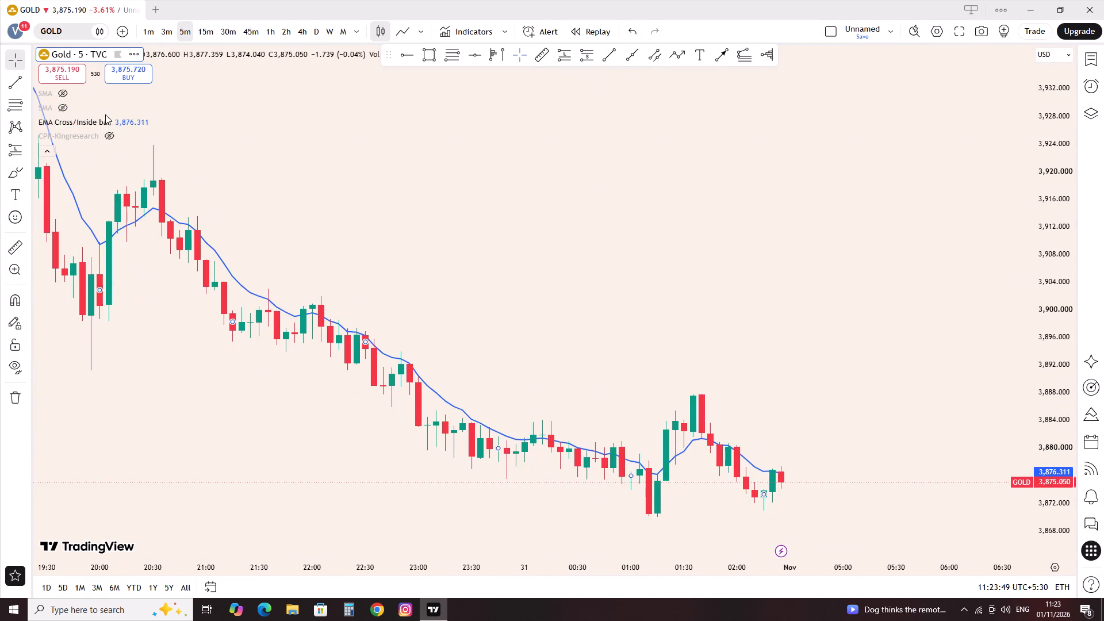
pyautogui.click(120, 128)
# Examine the 5-minute gold price action across the 30 October trading day.
pyautogui.scroll(-1, 272, 179)
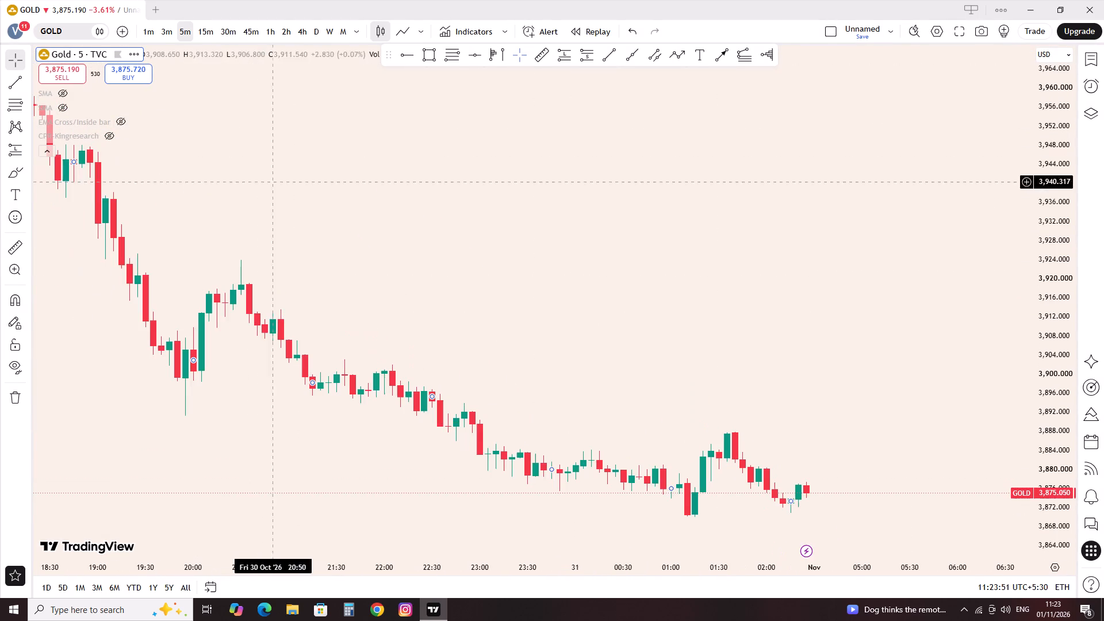
pyautogui.scroll(-5, 285, 201)
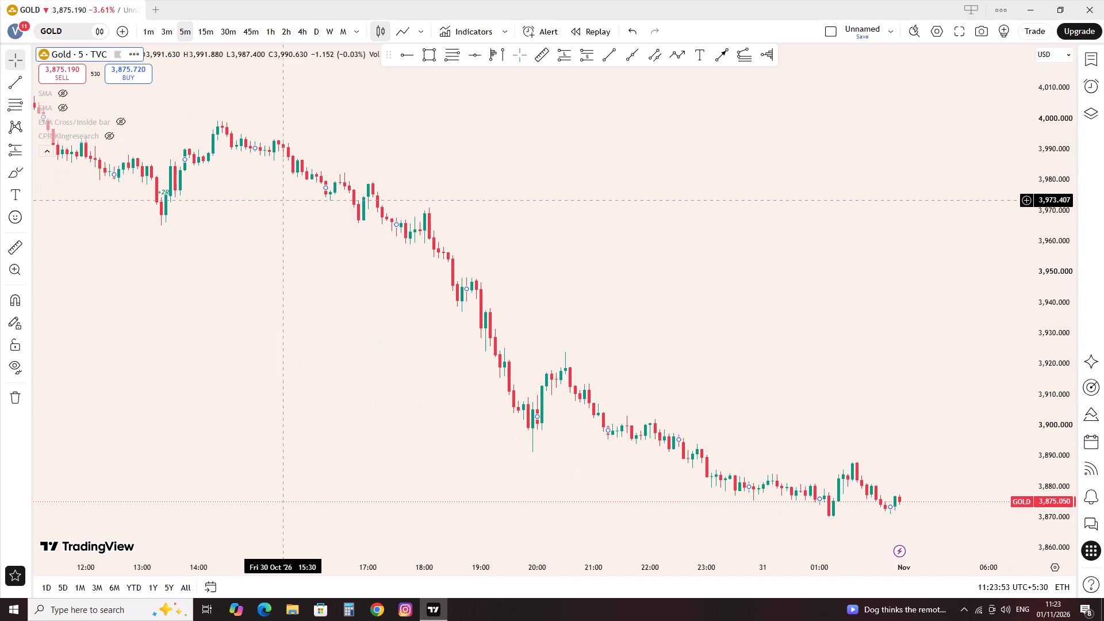
pyautogui.scroll(-5, 285, 201)
pyautogui.click(582, 347)
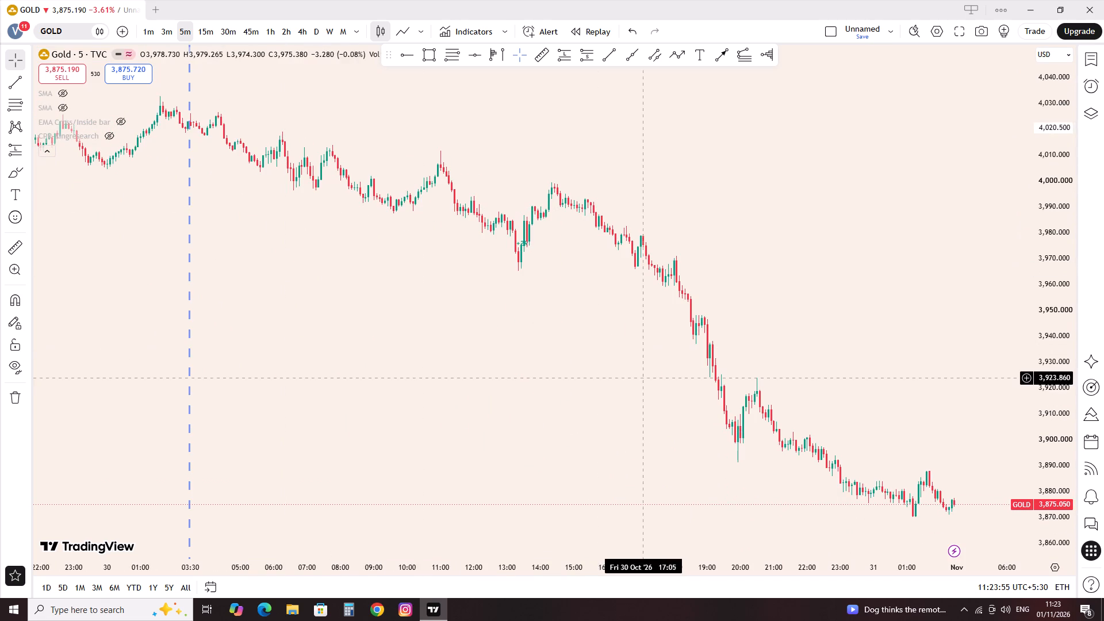
pyautogui.scroll(-4, 628, 389)
pyautogui.scroll(5, 609, 392)
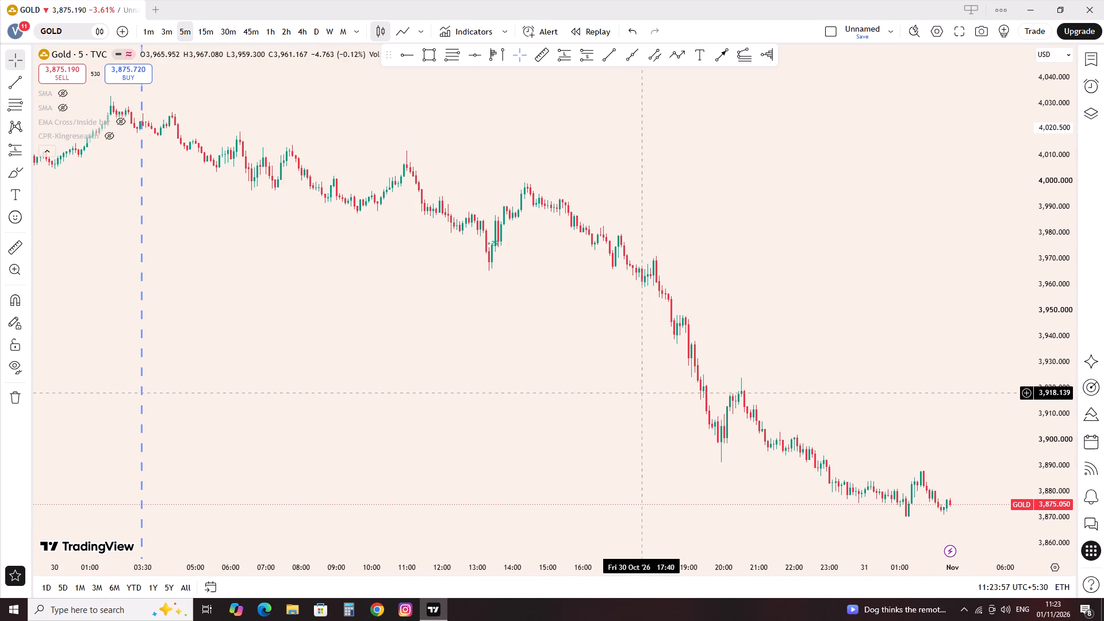
# Add the Sessions [LuxAlgo] indicator from the favourites to the gold chart.
pyautogui.click(448, 39)
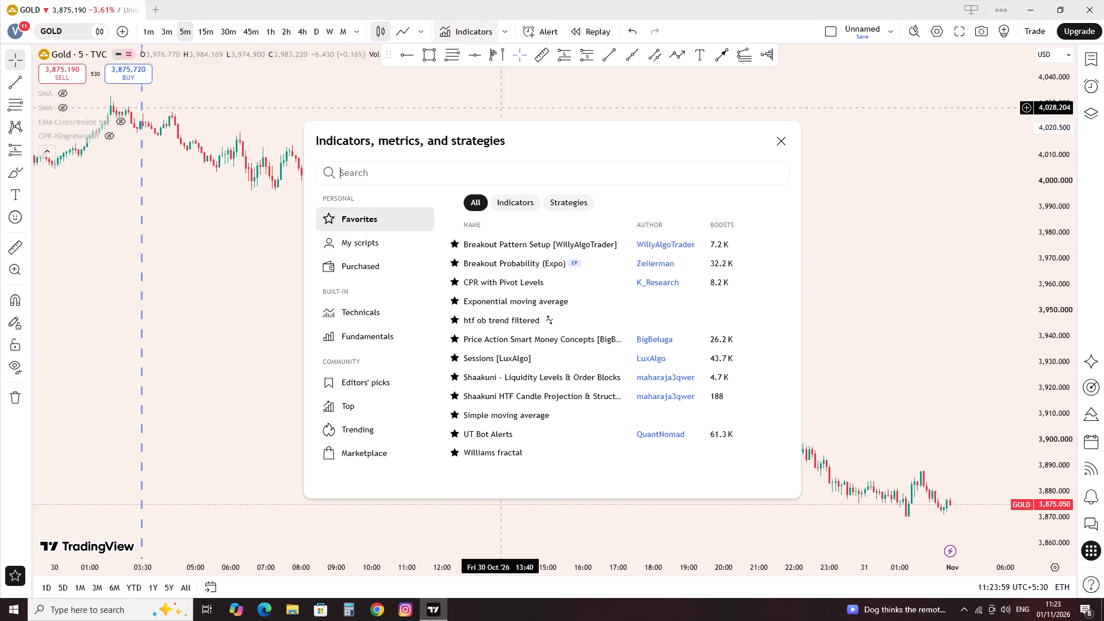
pyautogui.click(570, 358)
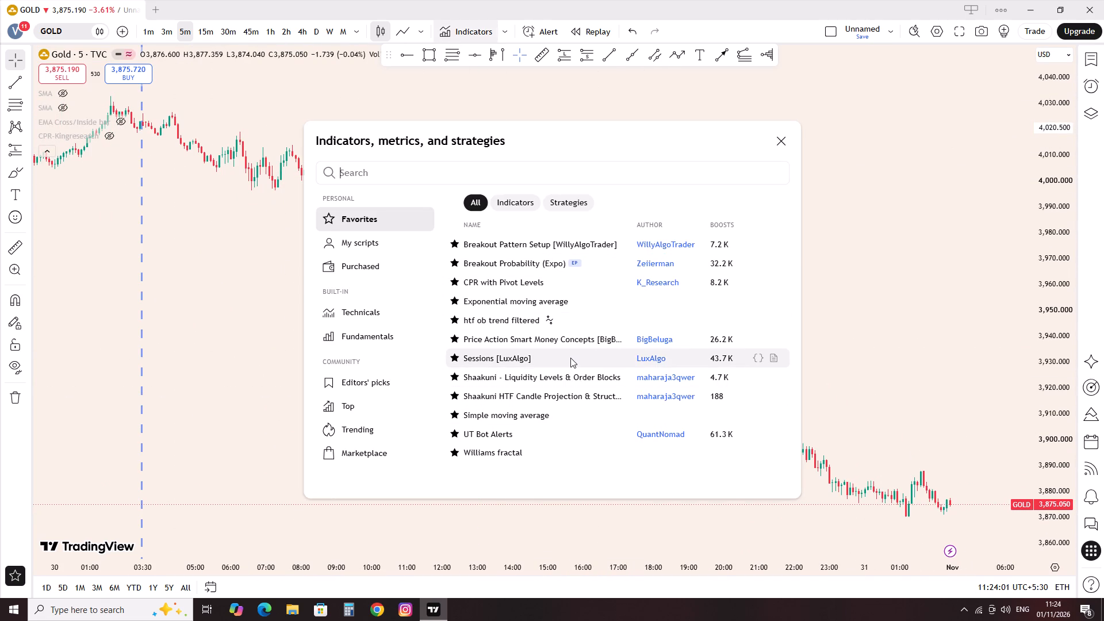
pyautogui.click(86, 143)
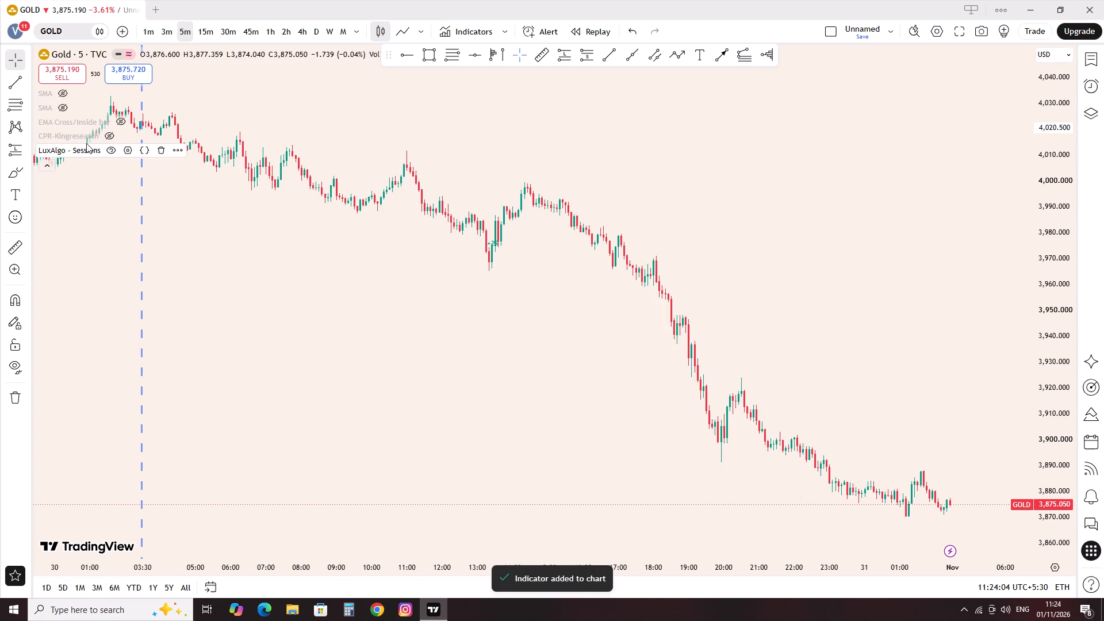
# View the style settings of the LuxAlgo Sessions indicator and leave them without changes.
pyautogui.click(133, 151)
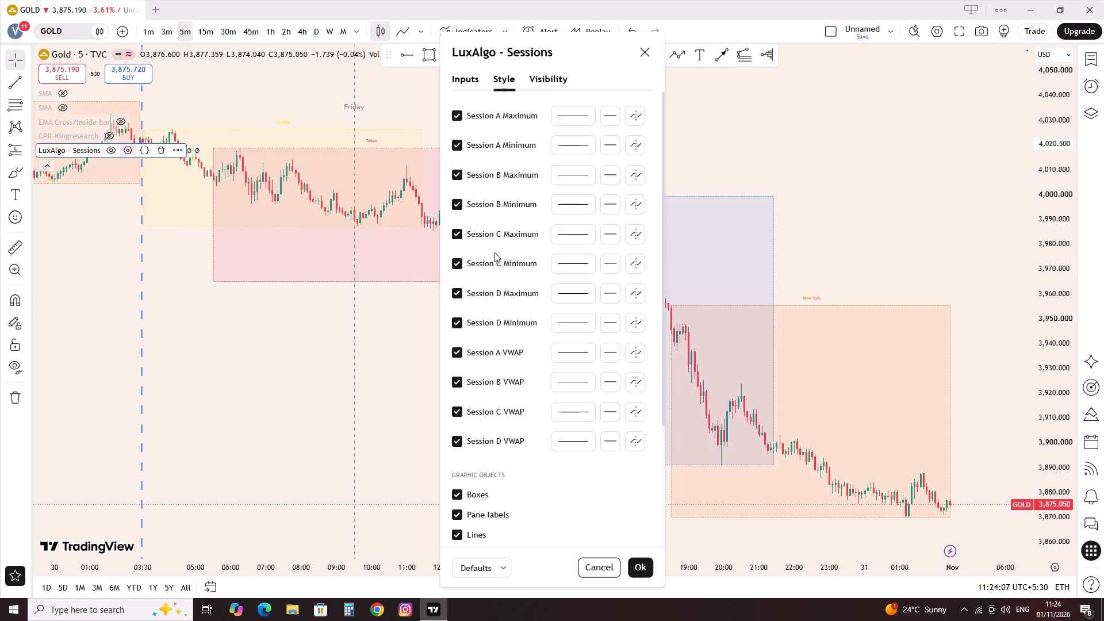
pyautogui.click(608, 565)
# Start a Fib Retracement on the gold chart near the overlap of the Tokyo and London sessions.
pyautogui.click(383, 396)
pyautogui.moveTo(361, 382); pyautogui.dragTo(424, 394)
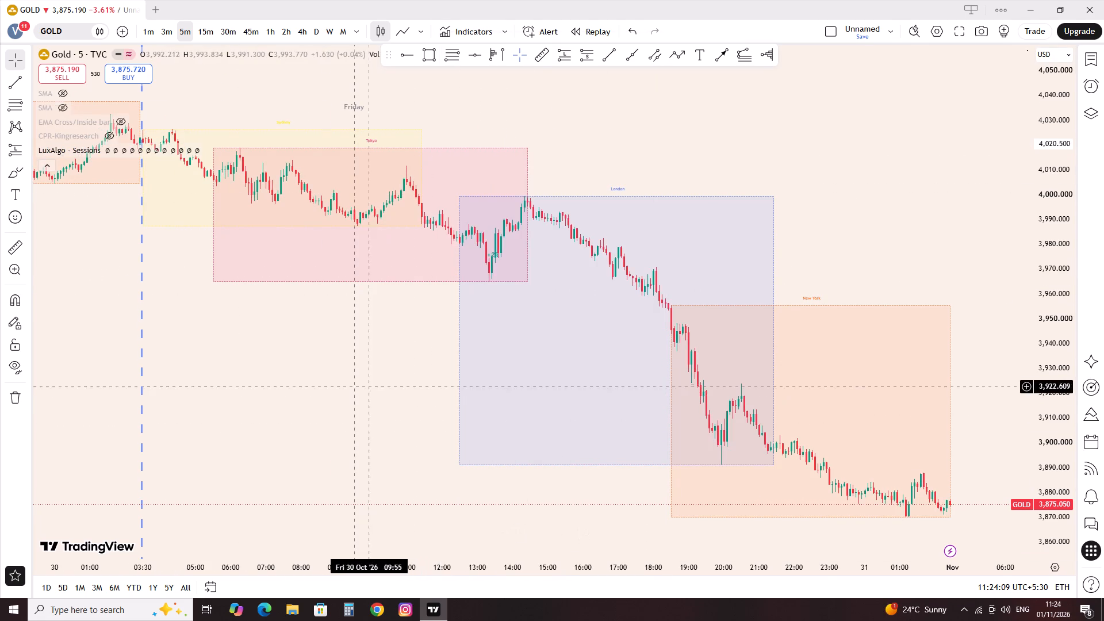
pyautogui.moveTo(424, 394); pyautogui.dragTo(718, 450)
pyautogui.scroll(10, 713, 449)
pyautogui.moveTo(302, 305); pyautogui.dragTo(299, 305)
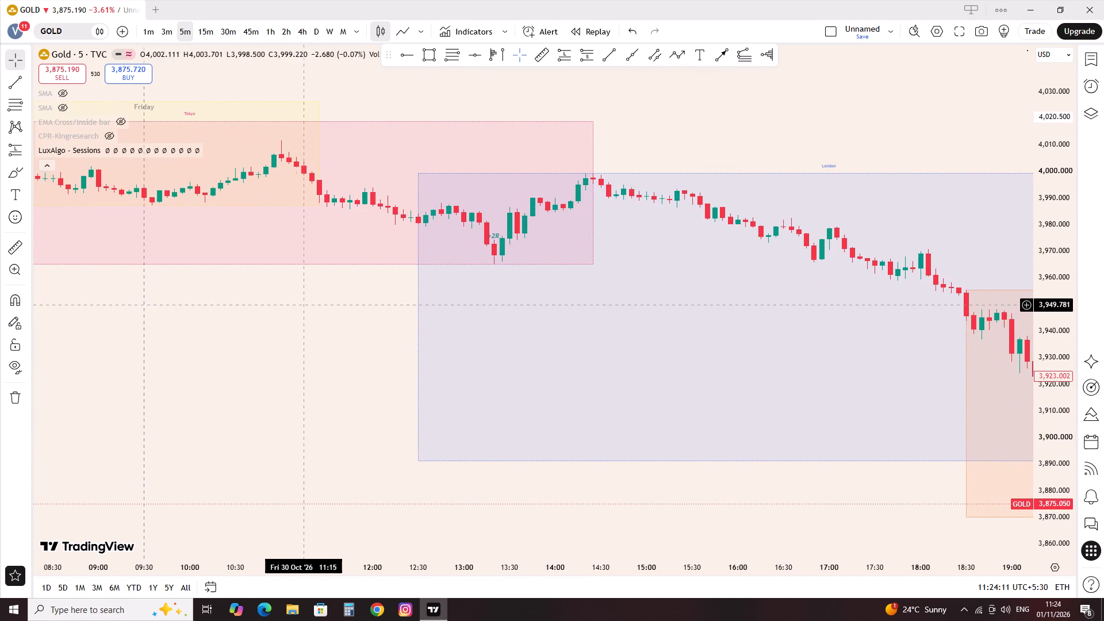
pyautogui.moveTo(299, 305); pyautogui.dragTo(241, 341)
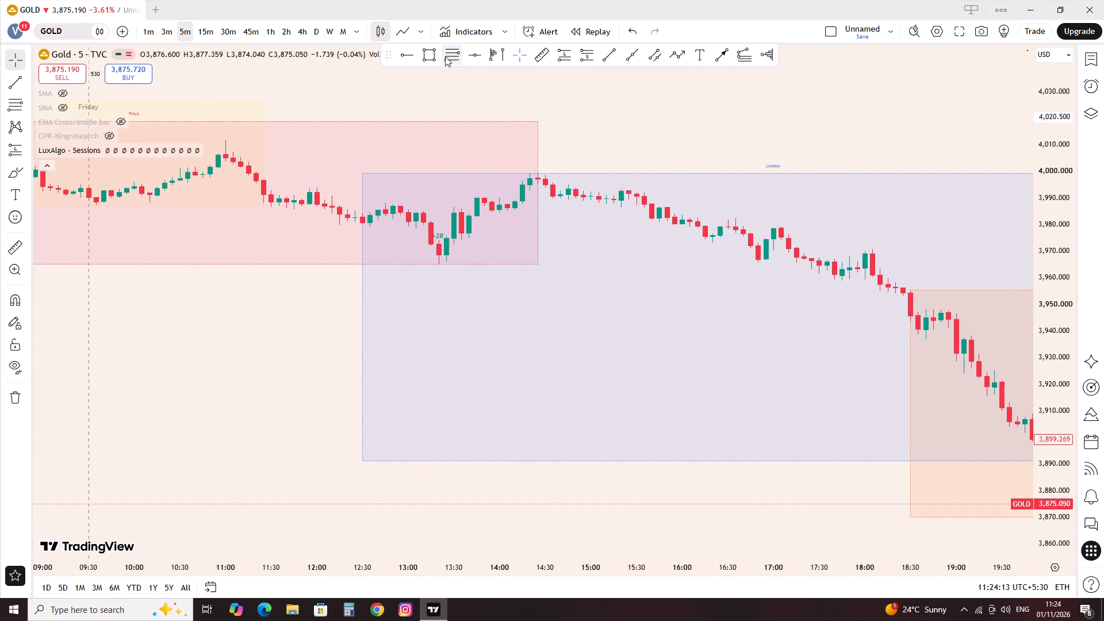
pyautogui.click(446, 55)
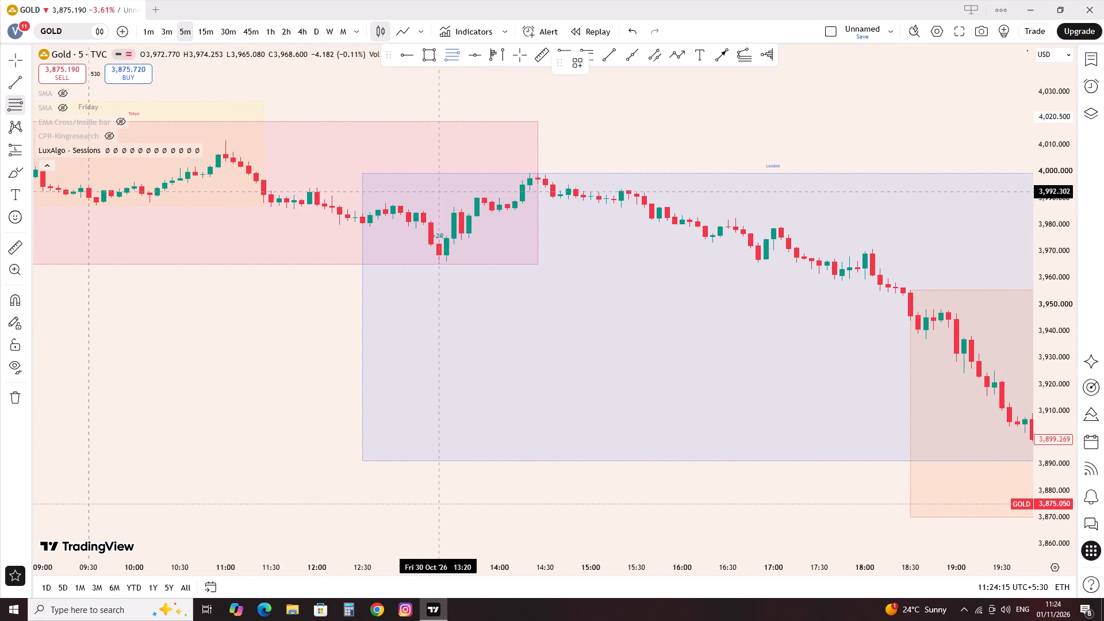
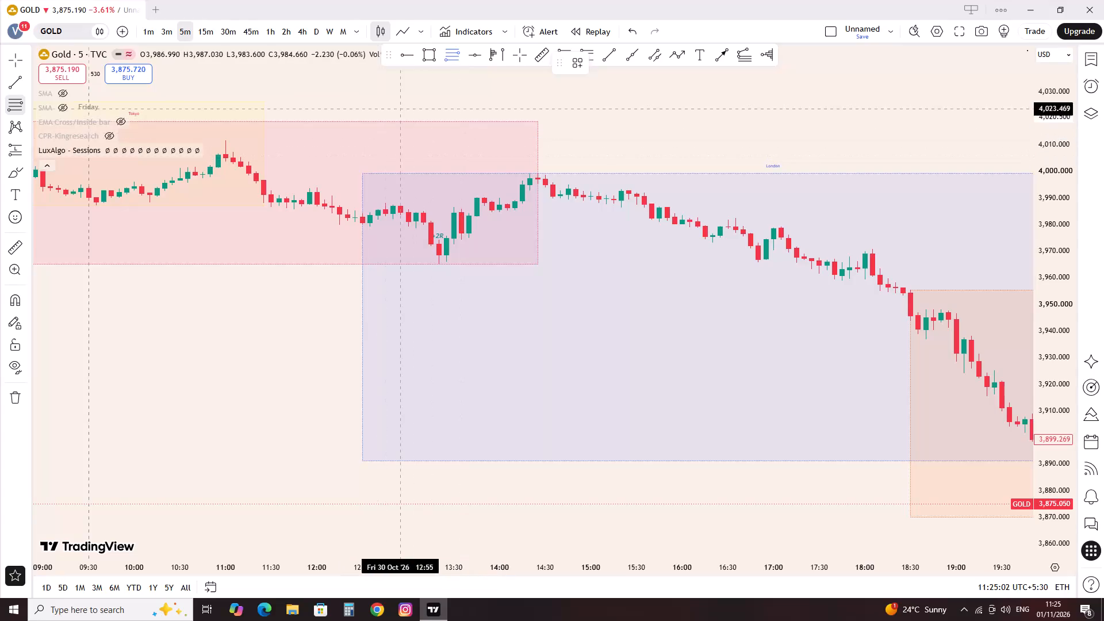
# Draw a Fib Retracement above the London session candles from about 4,015.7 at 15:10 down to about 3,997.9 at 15:35.
pyautogui.click(608, 130)
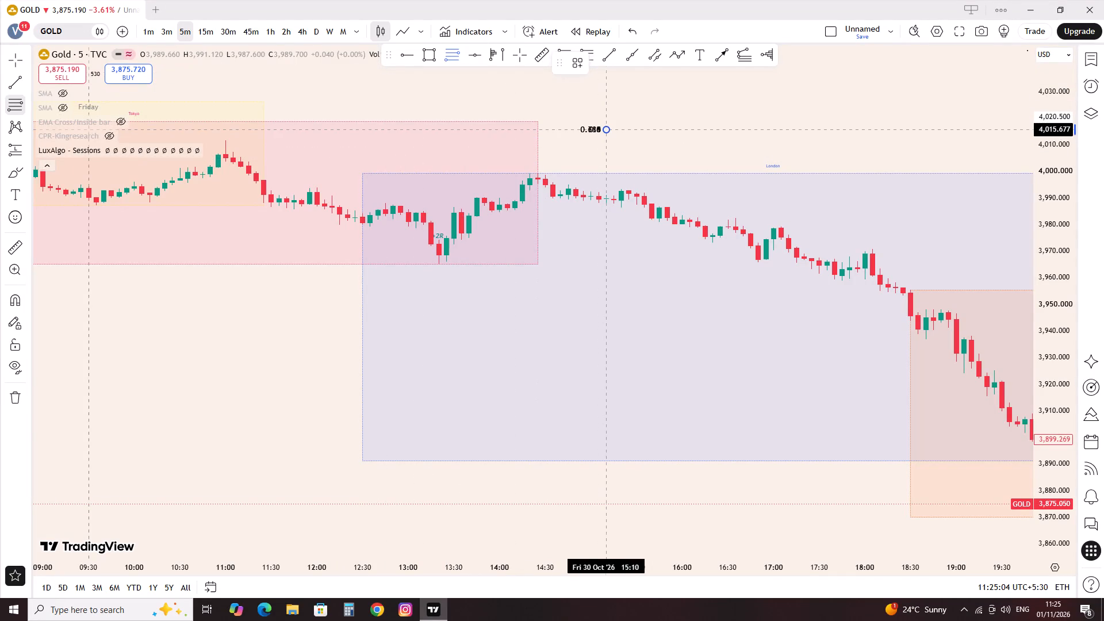
pyautogui.click(641, 177)
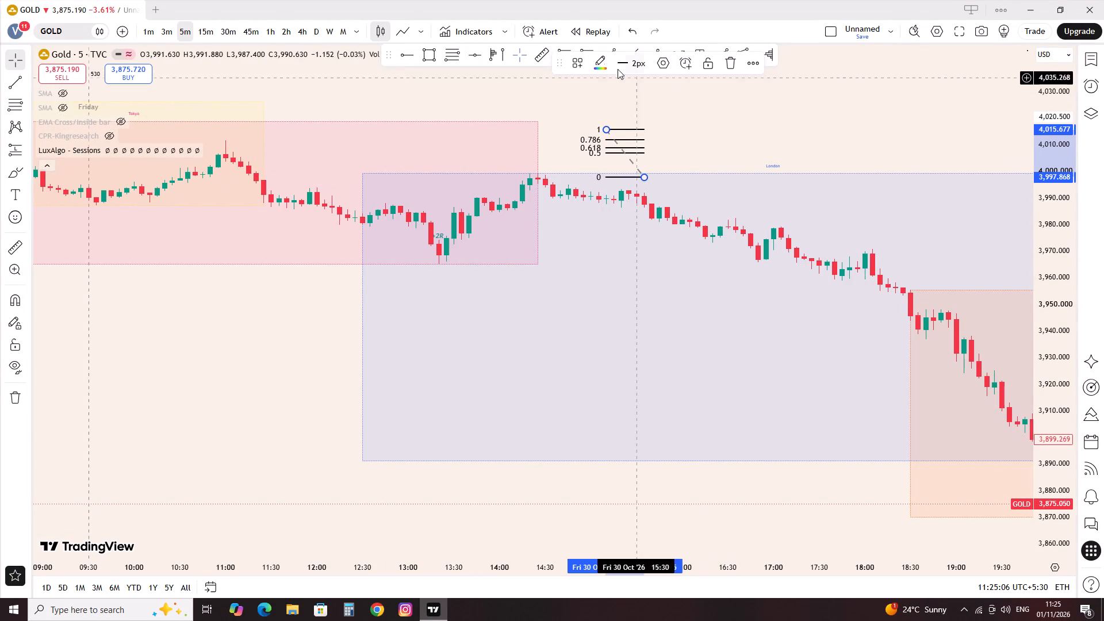
# In the Fib Retracement's style settings, change the 0.5 level to -0.62.
pyautogui.click(669, 71)
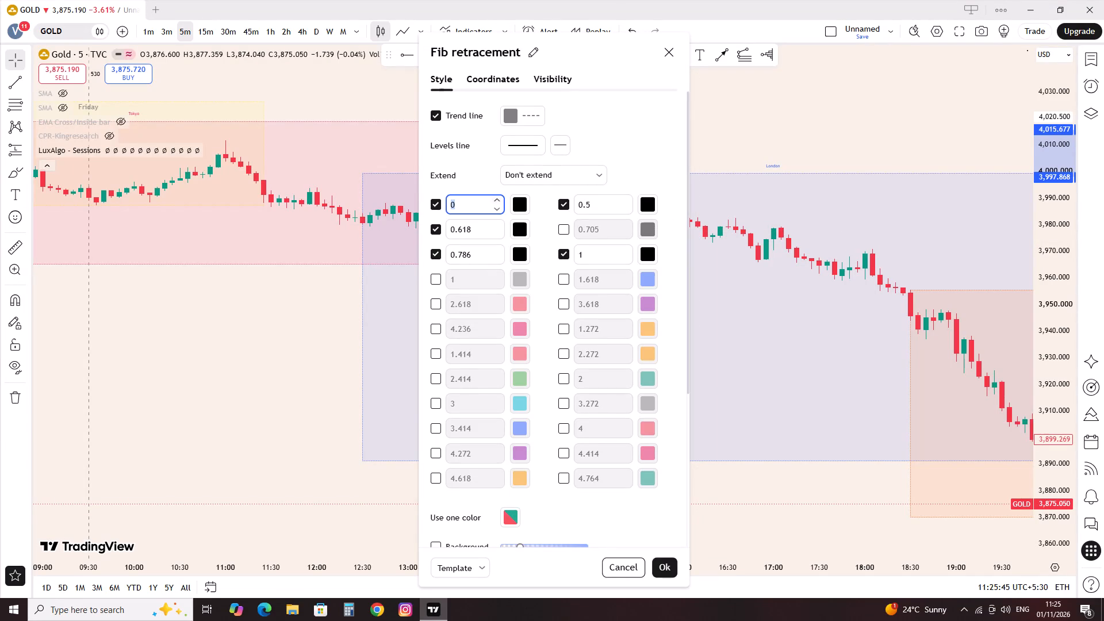
pyautogui.click(473, 195)
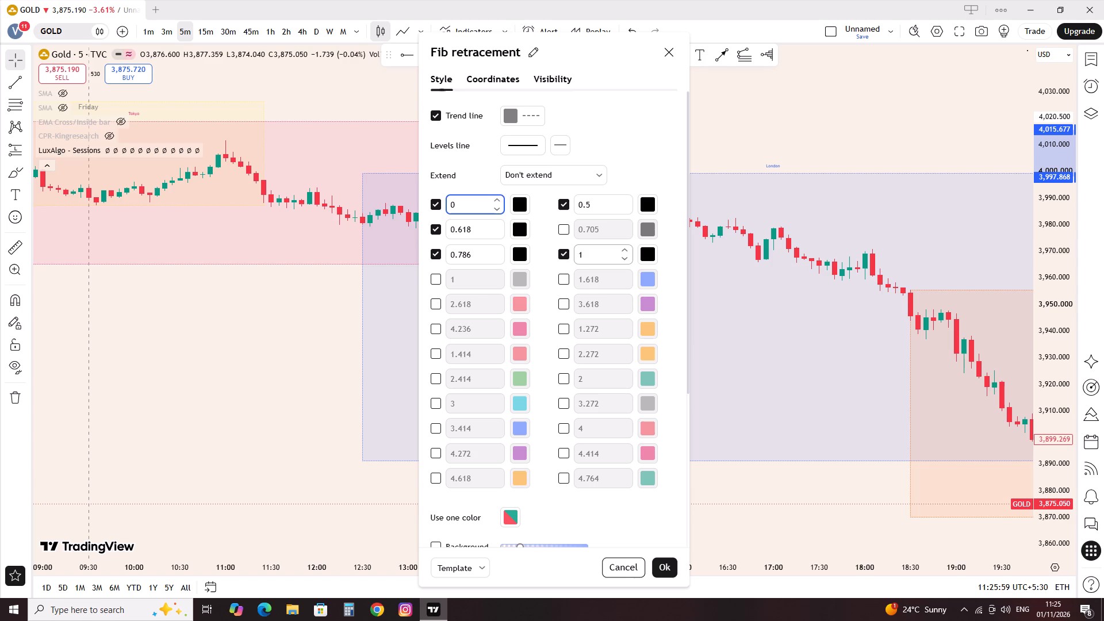
pyautogui.click(468, 278)
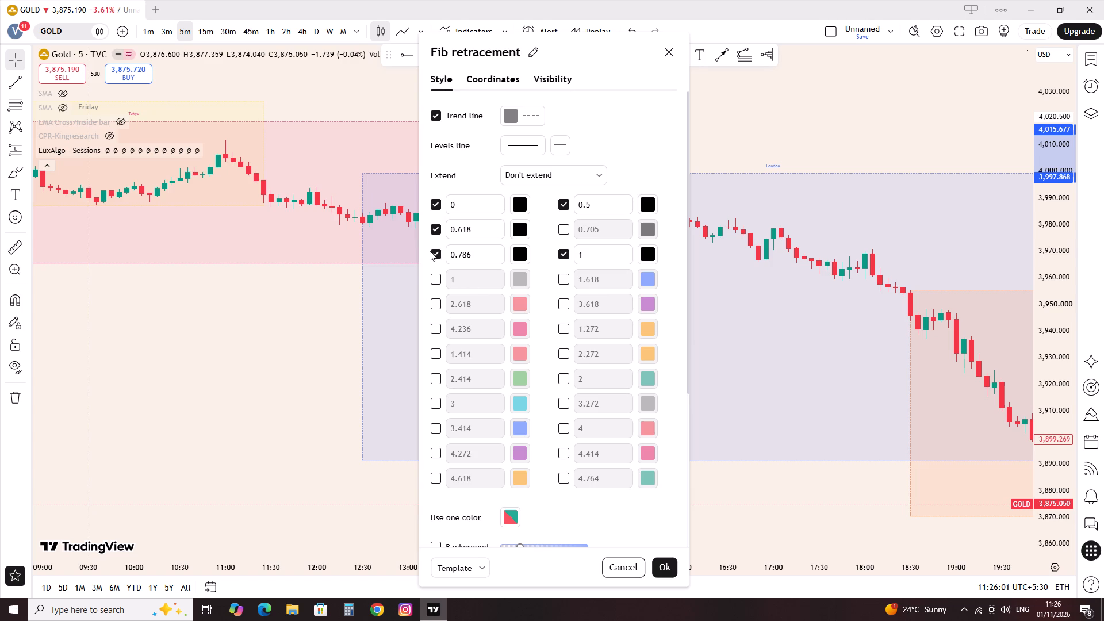
pyautogui.doubleClick(434, 251)
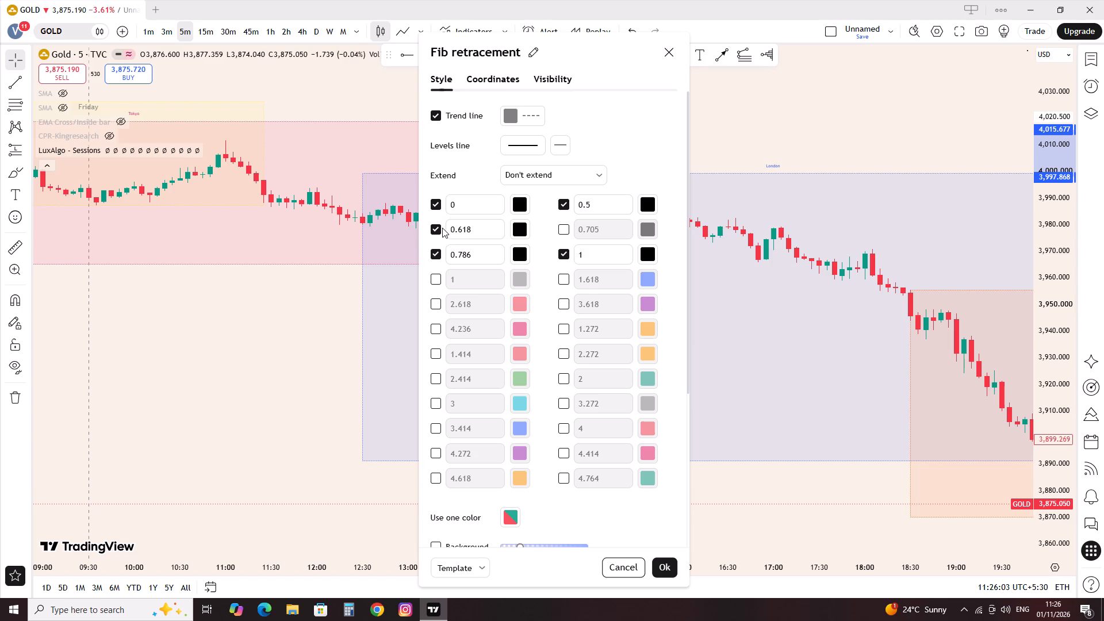
pyautogui.click(442, 228)
pyautogui.click(427, 220)
pyautogui.click(430, 228)
pyautogui.click(480, 230)
pyautogui.moveTo(608, 198); pyautogui.dragTo(553, 206)
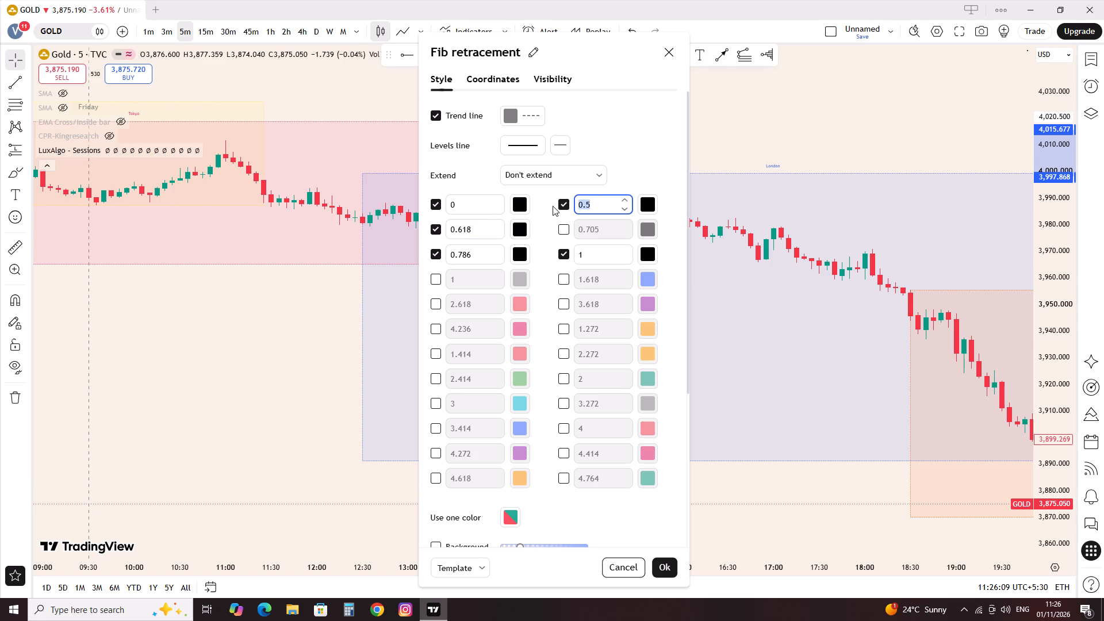
pyautogui.press('-')
pyautogui.write('0.62')
# Enable the unused 0.705 level and set its value to 0.5.
pyautogui.click(566, 232)
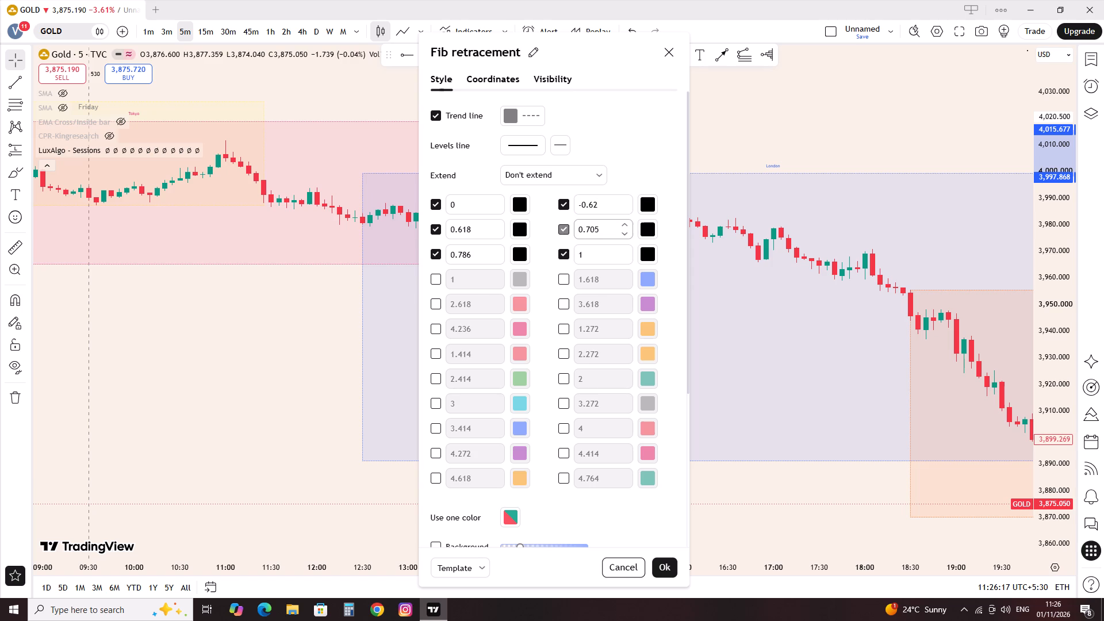
pyautogui.click(597, 229)
pyautogui.press('BackSpace')
pyautogui.press('BackSpace')
pyautogui.press('BackSpace')
pyautogui.press('5')
pyautogui.click(558, 243)
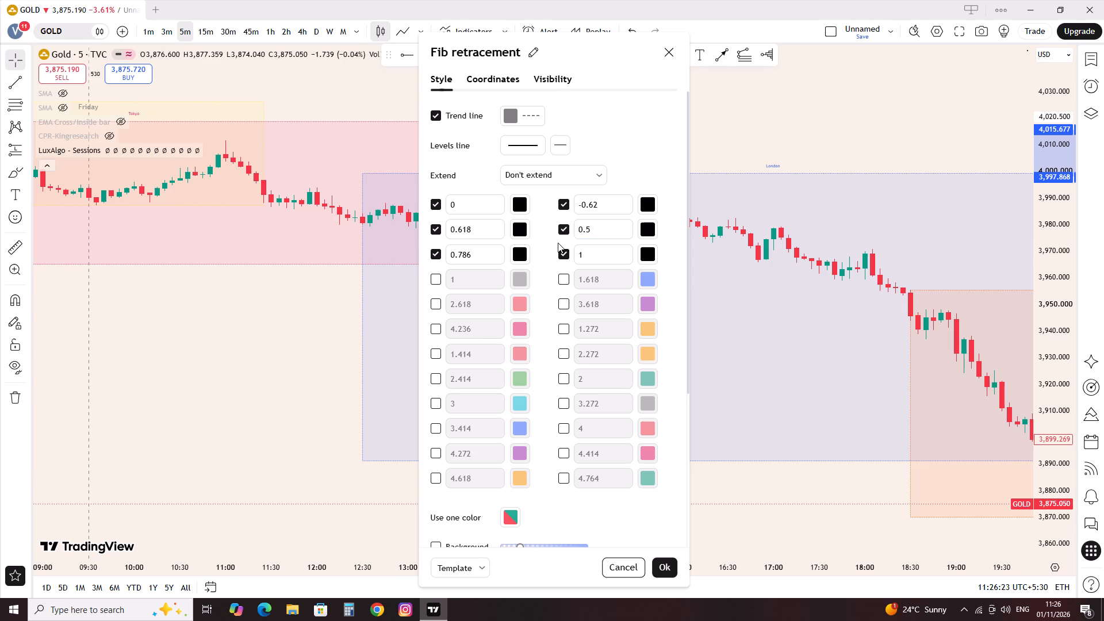
# Set the 0 level to -1 and the 0.618 level to 0.
pyautogui.click(433, 207)
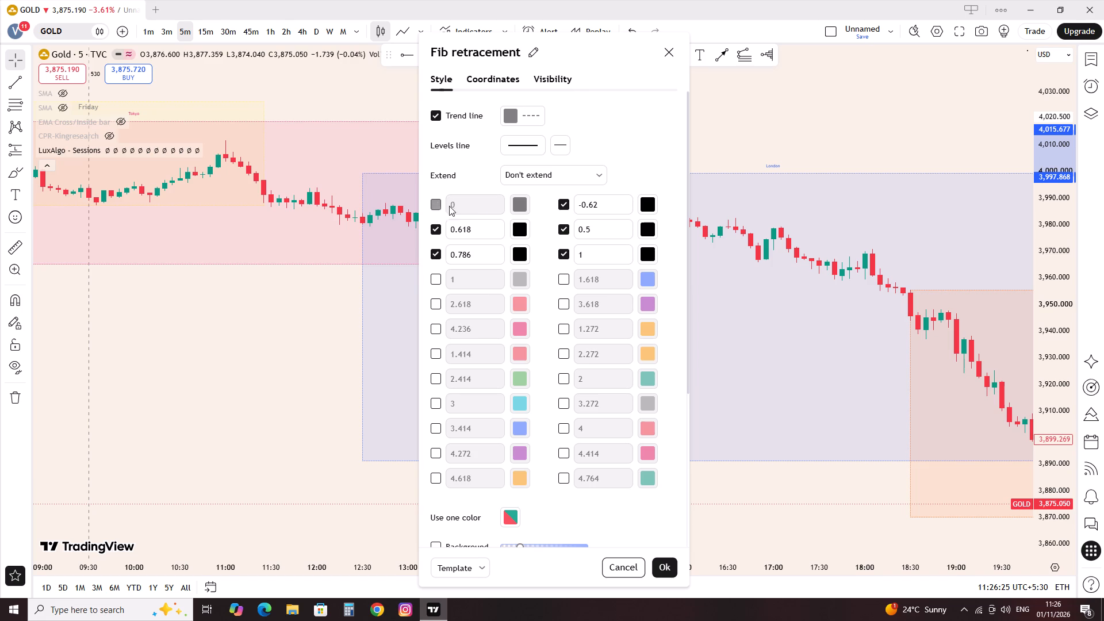
pyautogui.click(480, 208)
pyautogui.click(431, 205)
pyautogui.click(459, 205)
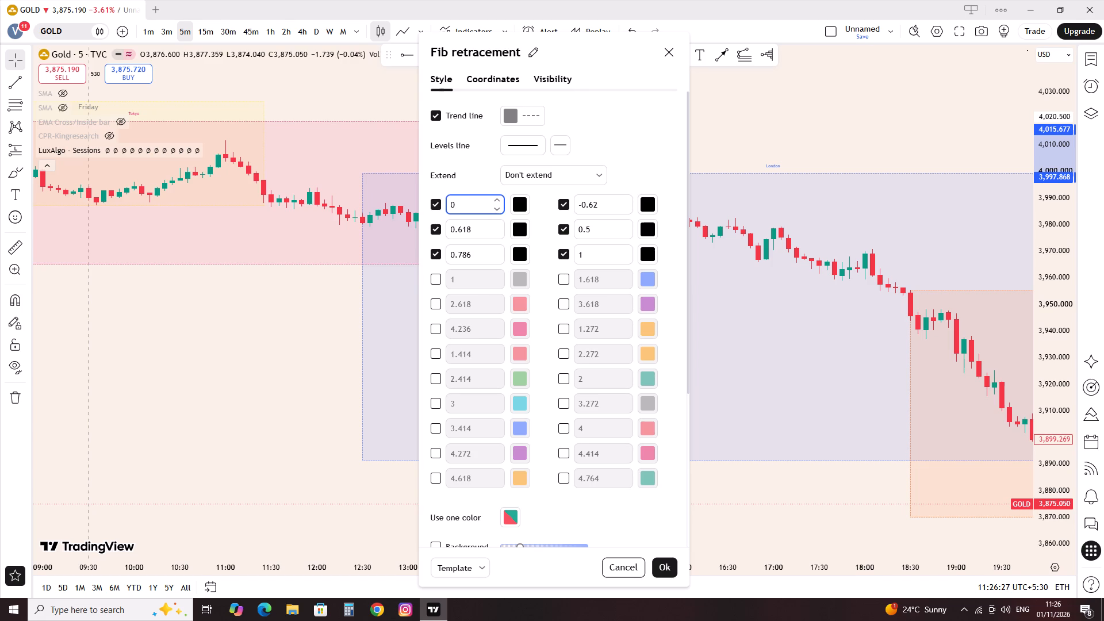
pyautogui.press('BackSpace')
pyautogui.write('-1')
pyautogui.click(471, 228)
pyautogui.press('BackSpace')
pyautogui.press('BackSpace')
pyautogui.press('BackSpace')
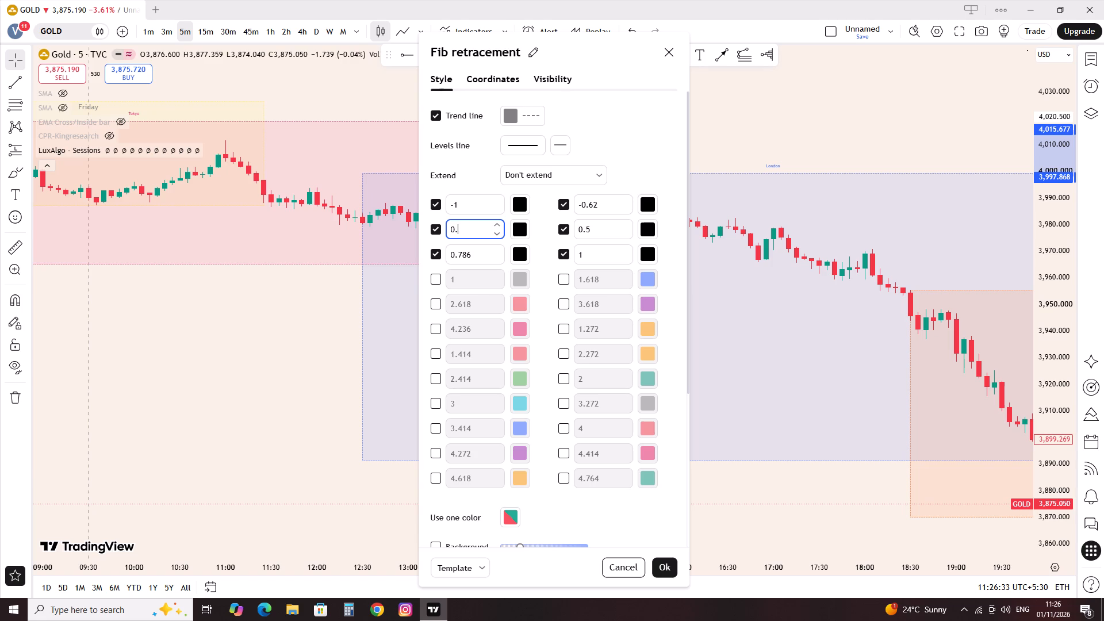
pyautogui.press('BackSpace')
# Replace the 0.786 level's value with 1.
pyautogui.click(468, 258)
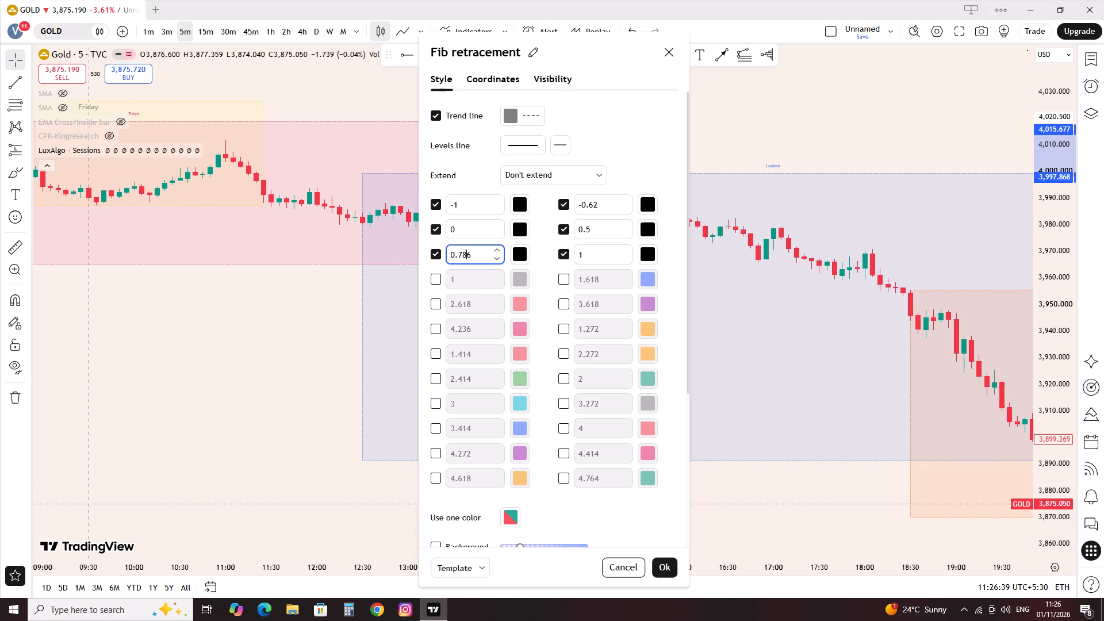
pyautogui.click(490, 260)
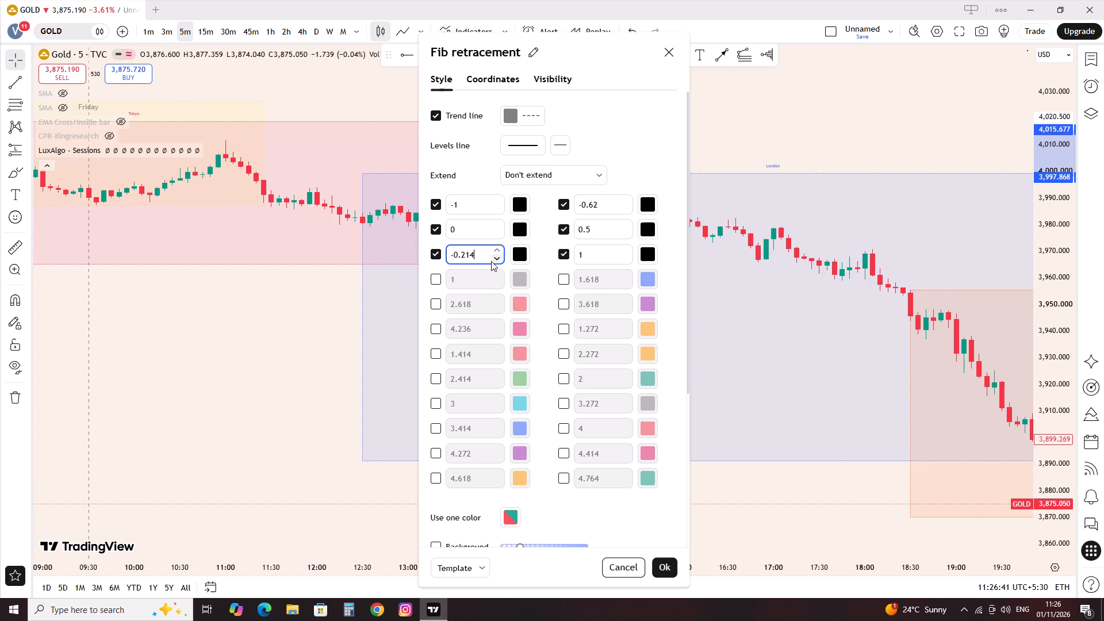
pyautogui.click(486, 256)
pyautogui.press('BackSpace')
pyautogui.press('BackSpace')
pyautogui.press('BackSpace')
pyautogui.press('BackSpace')
pyautogui.press('BackSpace')
pyautogui.press('BackSpace')
pyautogui.press('BackSpace')
pyautogui.press('BackSpace')
pyautogui.press('BackSpace')
pyautogui.press('BackSpace')
pyautogui.press('BackSpace')
pyautogui.press('BackSpace')
pyautogui.press('BackSpace')
pyautogui.press('BackSpace')
pyautogui.press('BackSpace')
pyautogui.press('1')
# Enable the unused grey level 1 and set its value to 1.27.
pyautogui.click(430, 282)
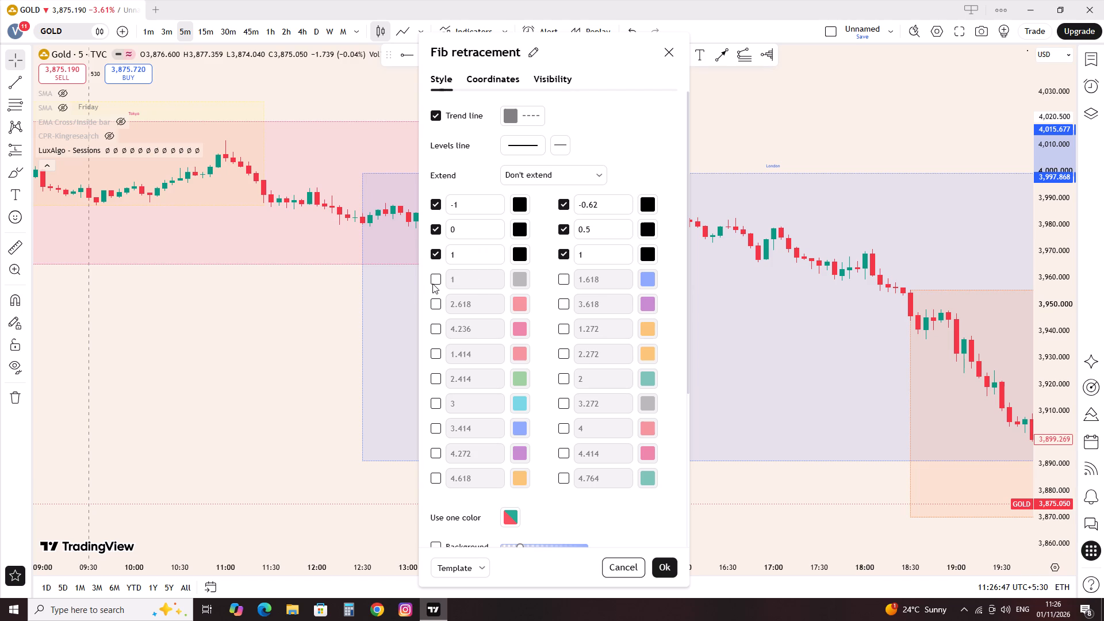
pyautogui.click(442, 278)
pyautogui.click(477, 278)
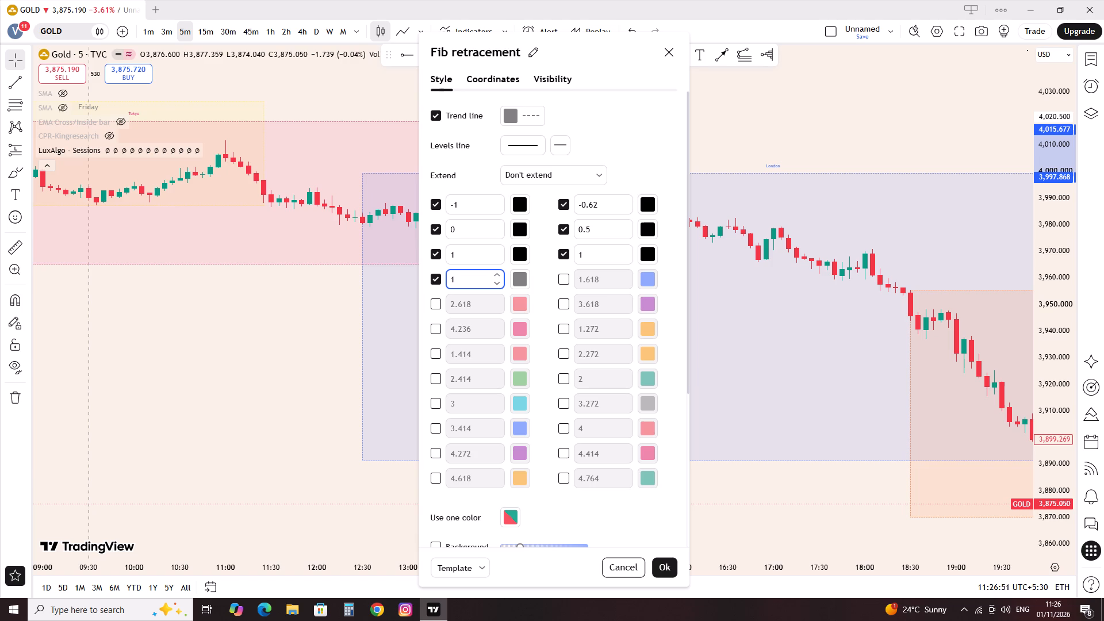
pyautogui.press('0')
pyautogui.press('BackSpace')
pyautogui.write('.27')
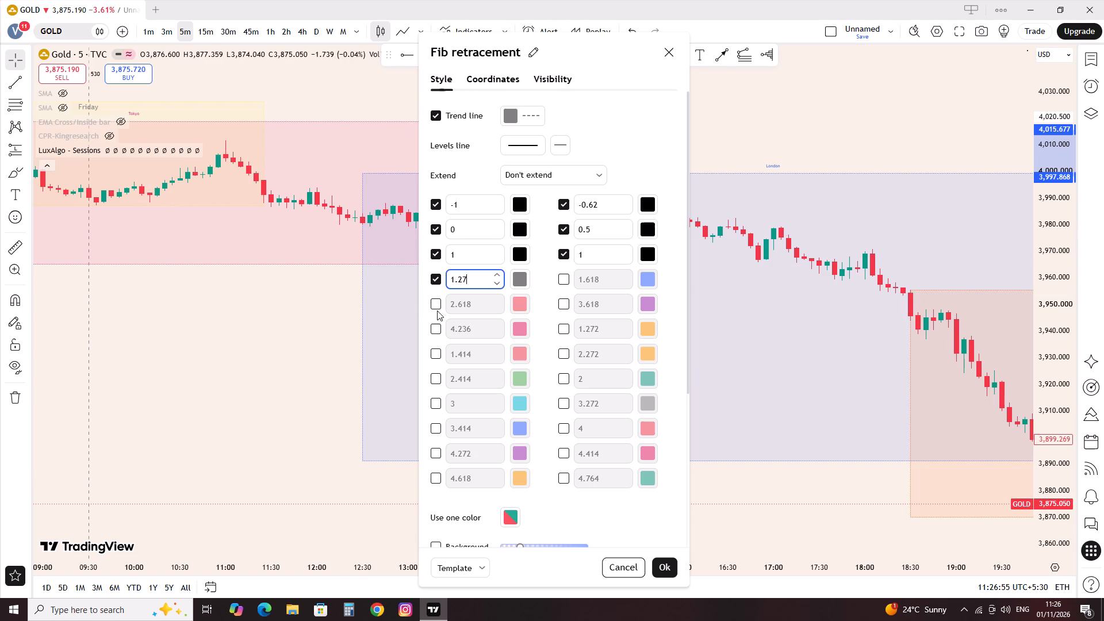
# Enable the unused red 2.618 level and set its value to 2.
pyautogui.click(437, 302)
pyautogui.click(477, 302)
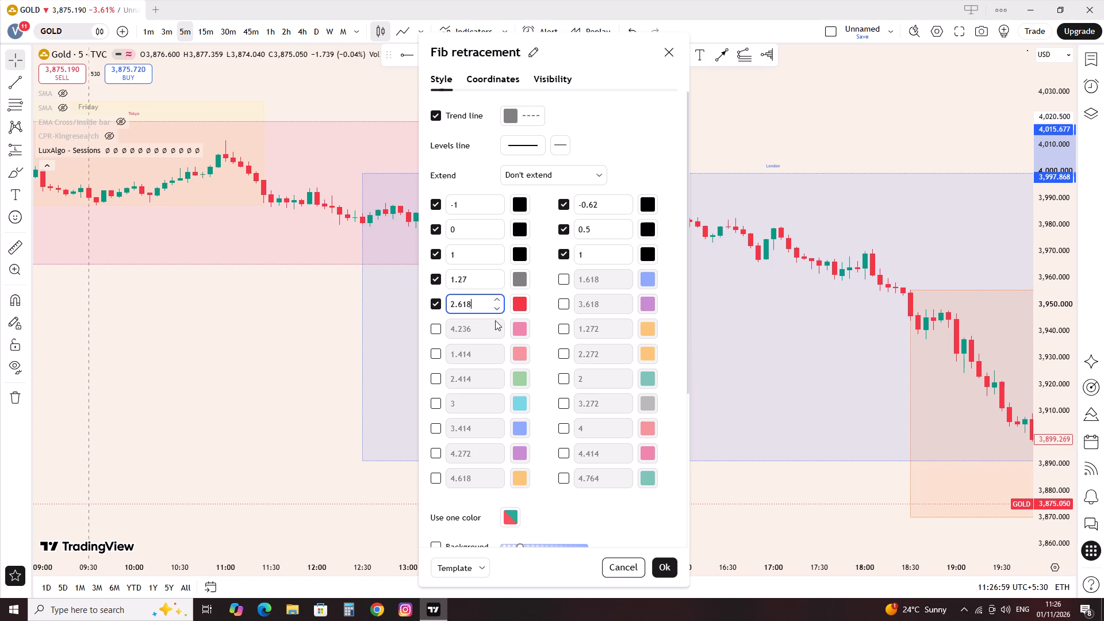
pyautogui.press('BackSpace')
pyautogui.press('BackSpace')
pyautogui.press('BackSpace')
pyautogui.press('BackSpace')
pyautogui.press('BackSpace')
pyautogui.press('BackSpace')
pyautogui.press('BackSpace')
pyautogui.press('BackSpace')
pyautogui.press('BackSpace')
pyautogui.press('BackSpace')
pyautogui.press('BackSpace')
pyautogui.press('BackSpace')
pyautogui.press('BackSpace')
pyautogui.press('BackSpace')
pyautogui.press('2')
# Set the remaining black level 1, paired beside the other 1 level, to 1.62 and apply the Fib settings.
pyautogui.click(586, 259)
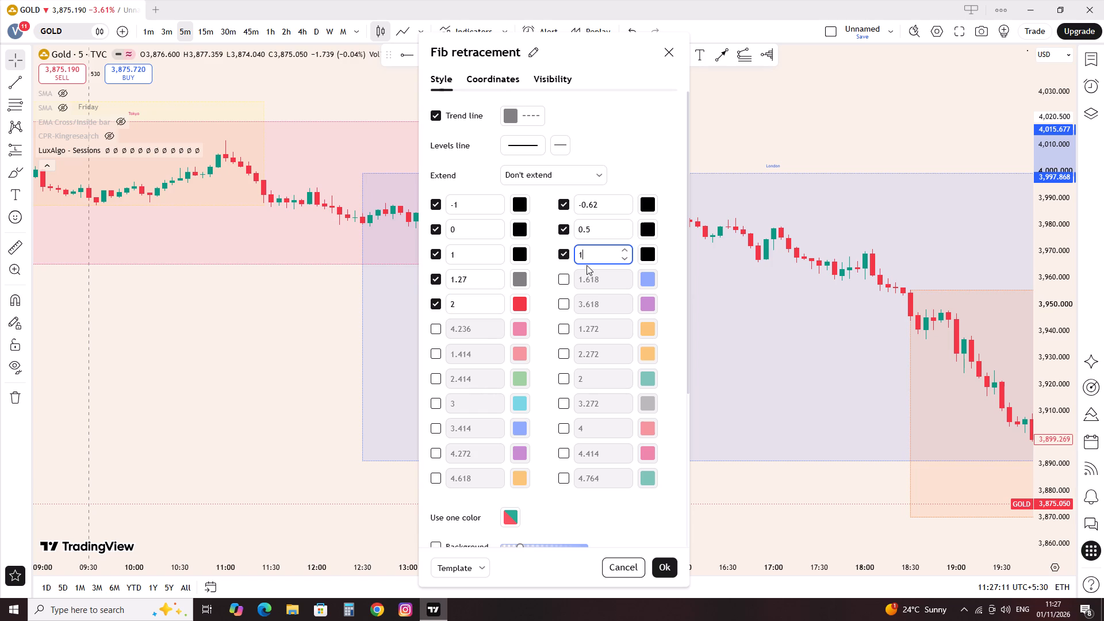
pyautogui.write('.62')
pyautogui.click(658, 565)
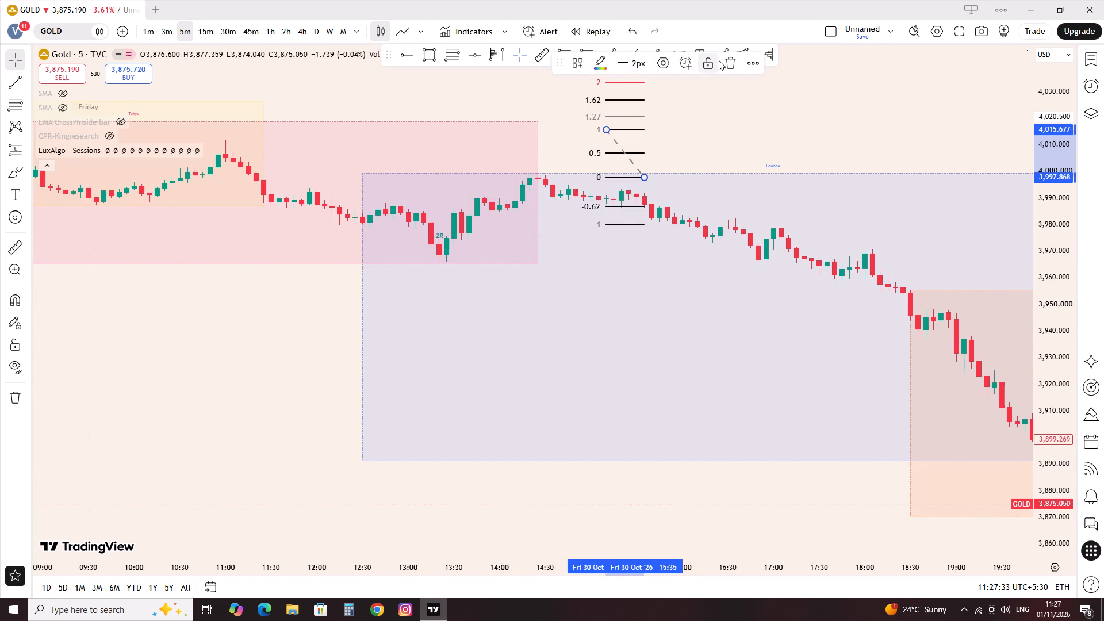
# Delete the Fib Retracement from the gold chart.
pyautogui.click(731, 62)
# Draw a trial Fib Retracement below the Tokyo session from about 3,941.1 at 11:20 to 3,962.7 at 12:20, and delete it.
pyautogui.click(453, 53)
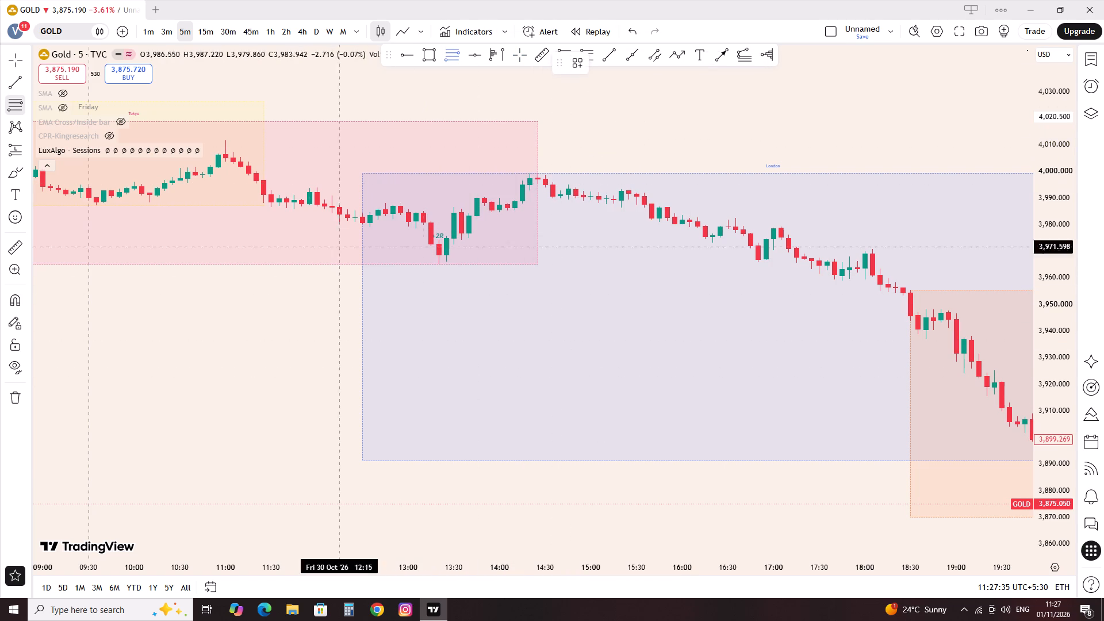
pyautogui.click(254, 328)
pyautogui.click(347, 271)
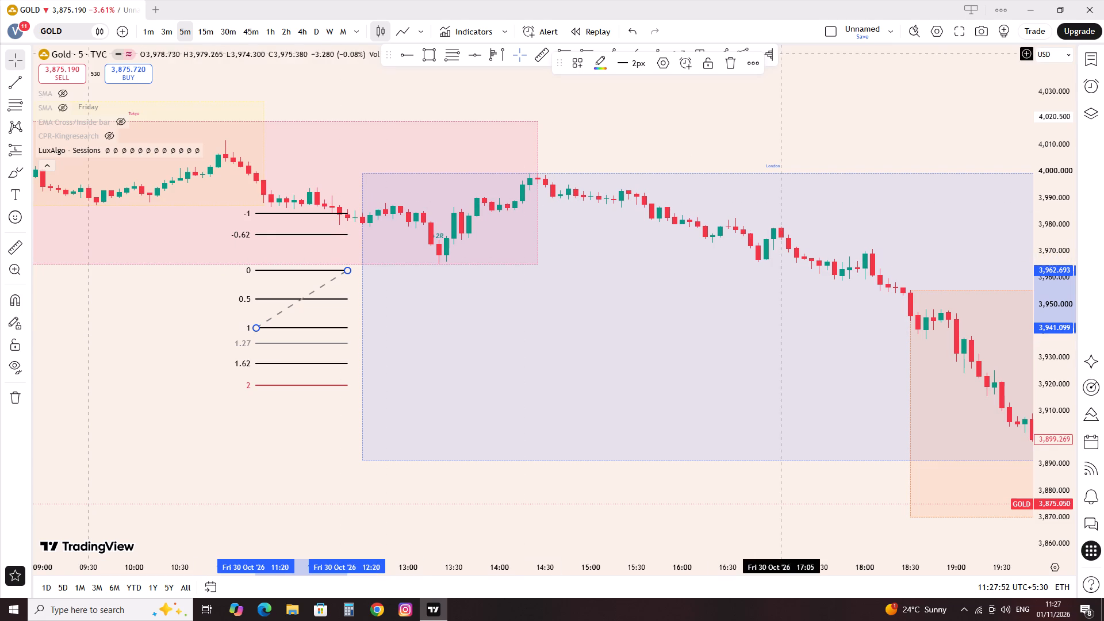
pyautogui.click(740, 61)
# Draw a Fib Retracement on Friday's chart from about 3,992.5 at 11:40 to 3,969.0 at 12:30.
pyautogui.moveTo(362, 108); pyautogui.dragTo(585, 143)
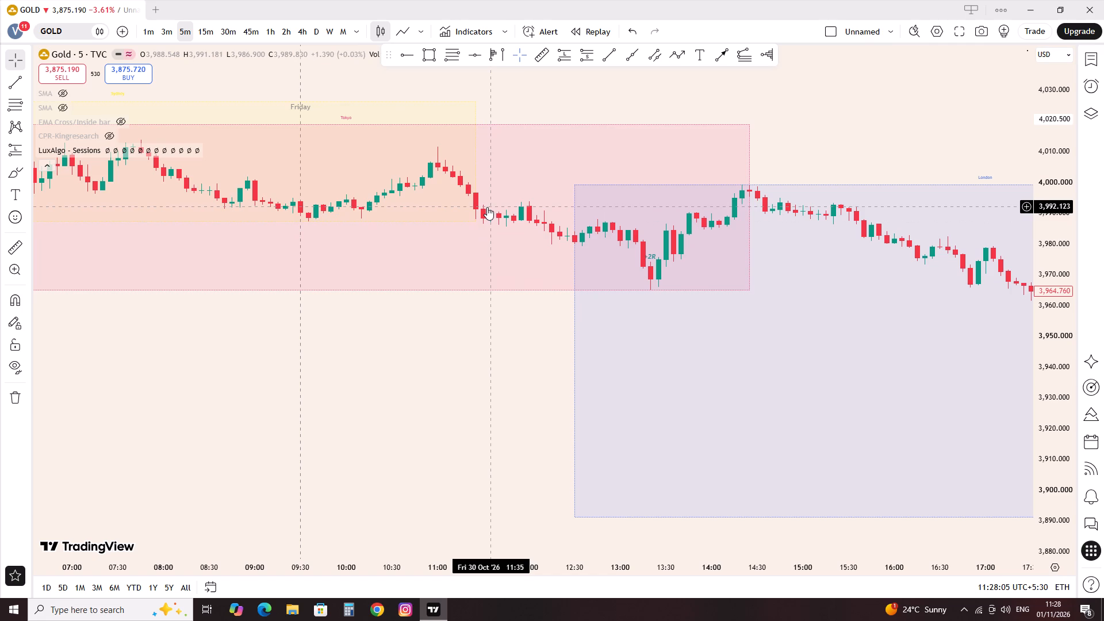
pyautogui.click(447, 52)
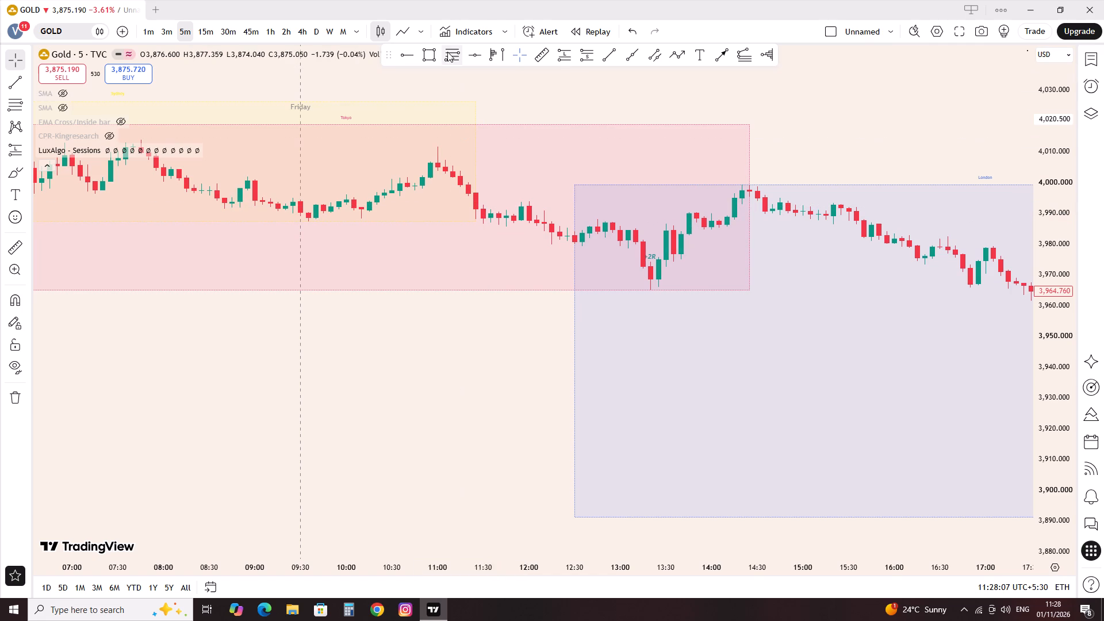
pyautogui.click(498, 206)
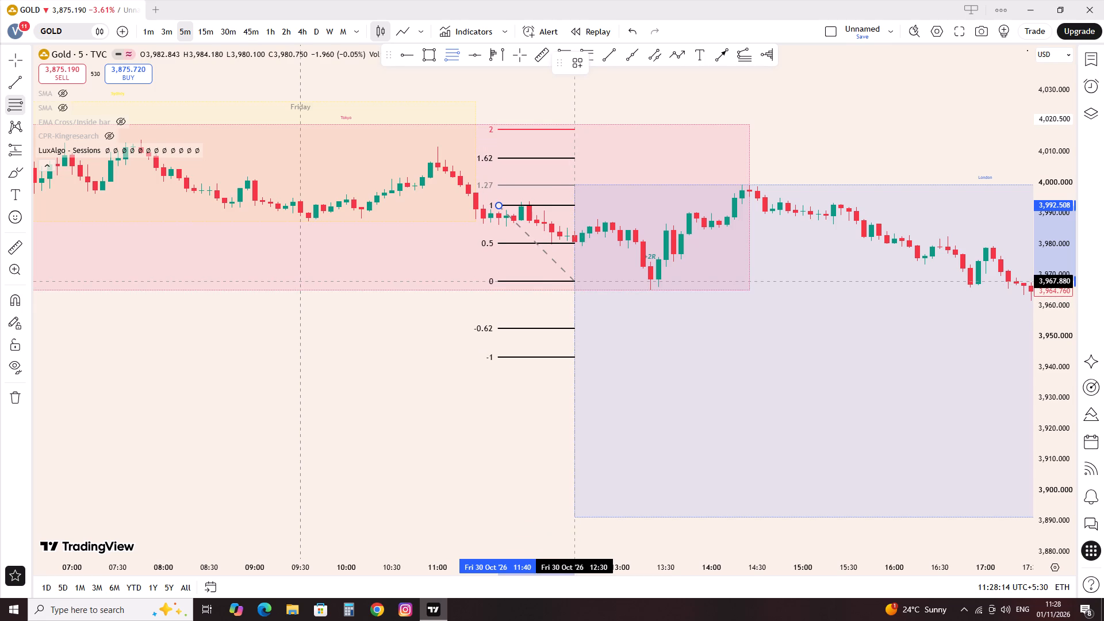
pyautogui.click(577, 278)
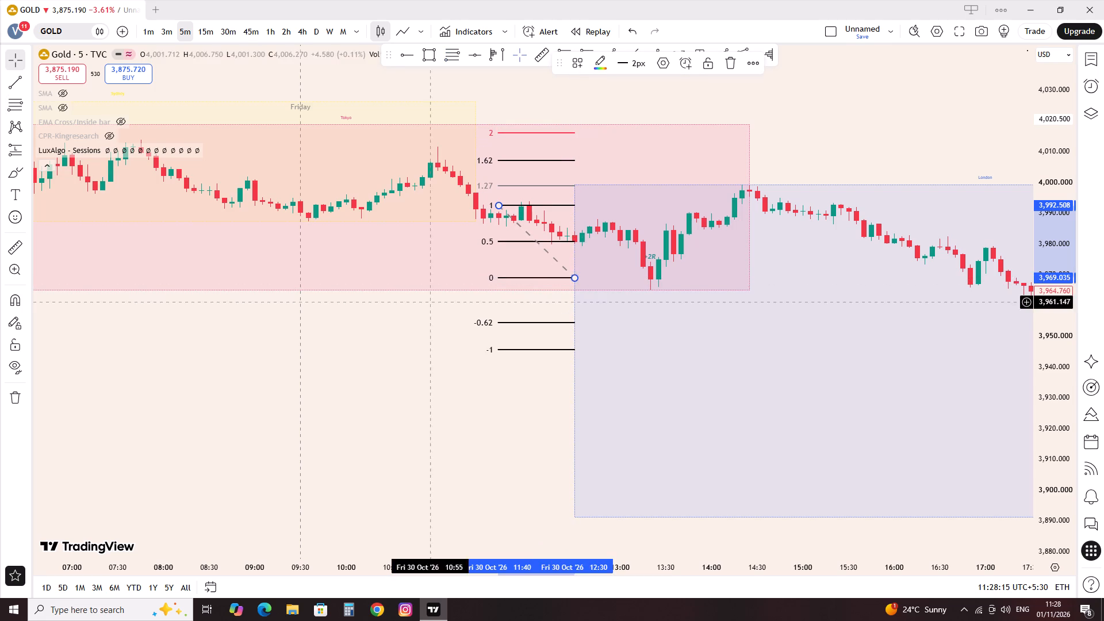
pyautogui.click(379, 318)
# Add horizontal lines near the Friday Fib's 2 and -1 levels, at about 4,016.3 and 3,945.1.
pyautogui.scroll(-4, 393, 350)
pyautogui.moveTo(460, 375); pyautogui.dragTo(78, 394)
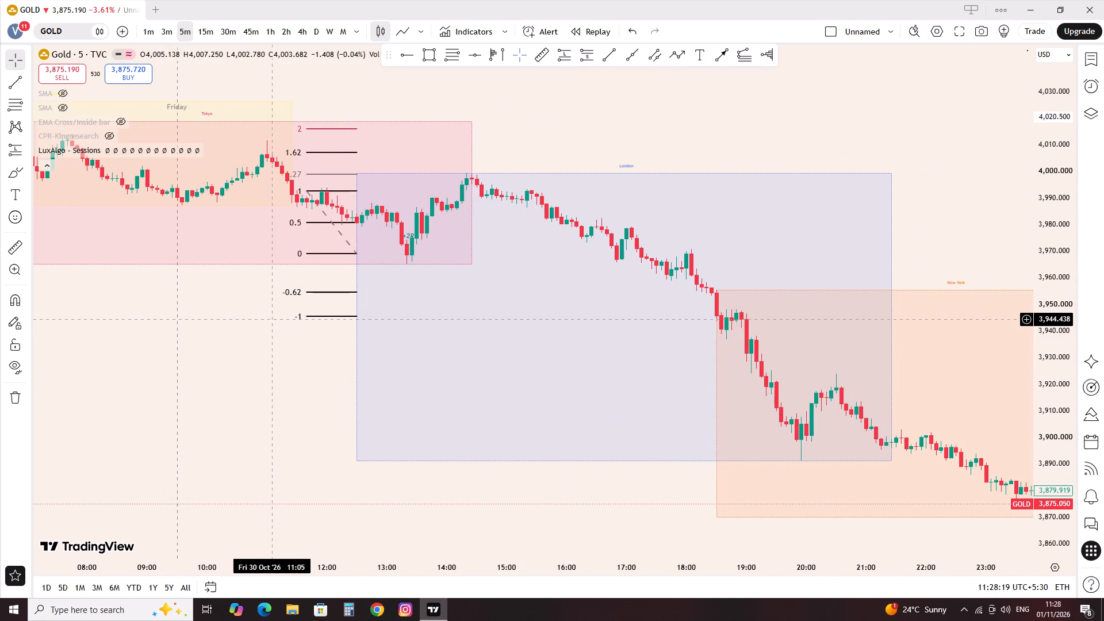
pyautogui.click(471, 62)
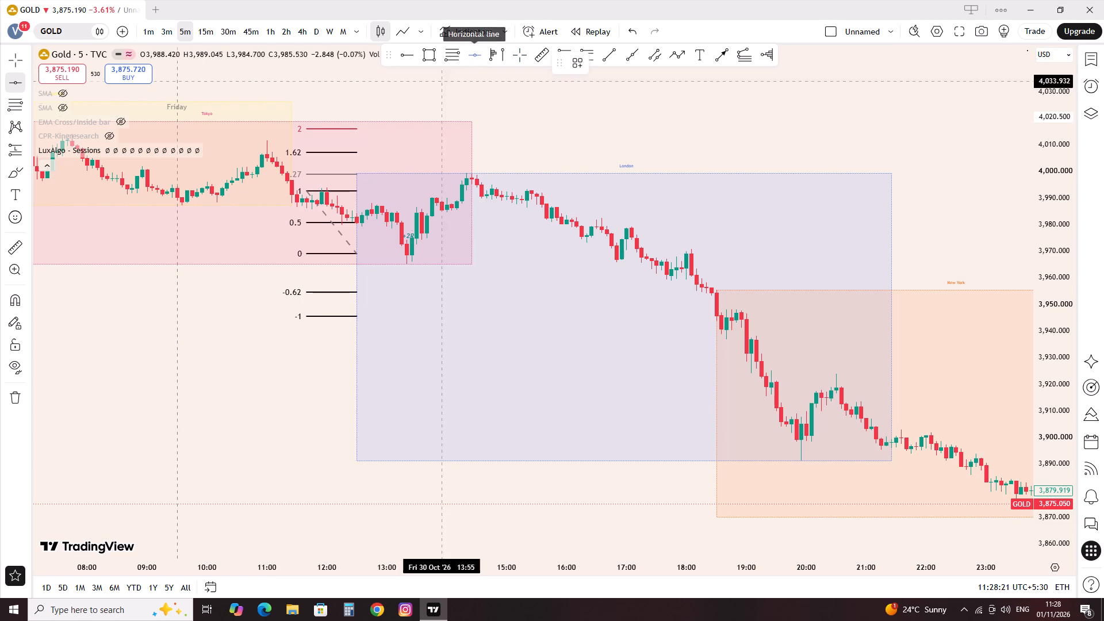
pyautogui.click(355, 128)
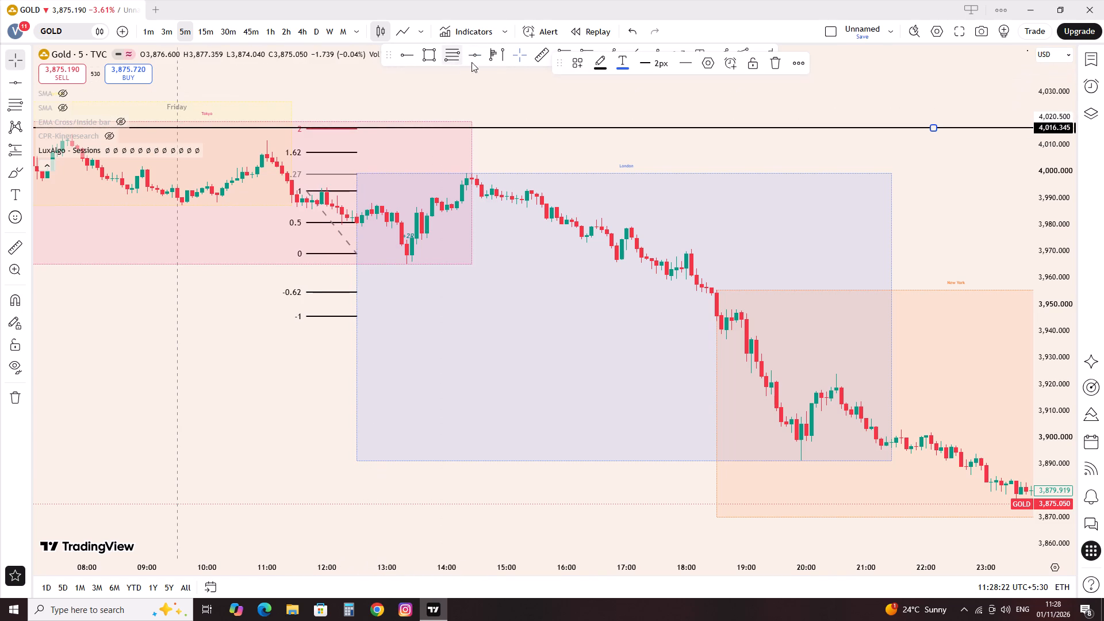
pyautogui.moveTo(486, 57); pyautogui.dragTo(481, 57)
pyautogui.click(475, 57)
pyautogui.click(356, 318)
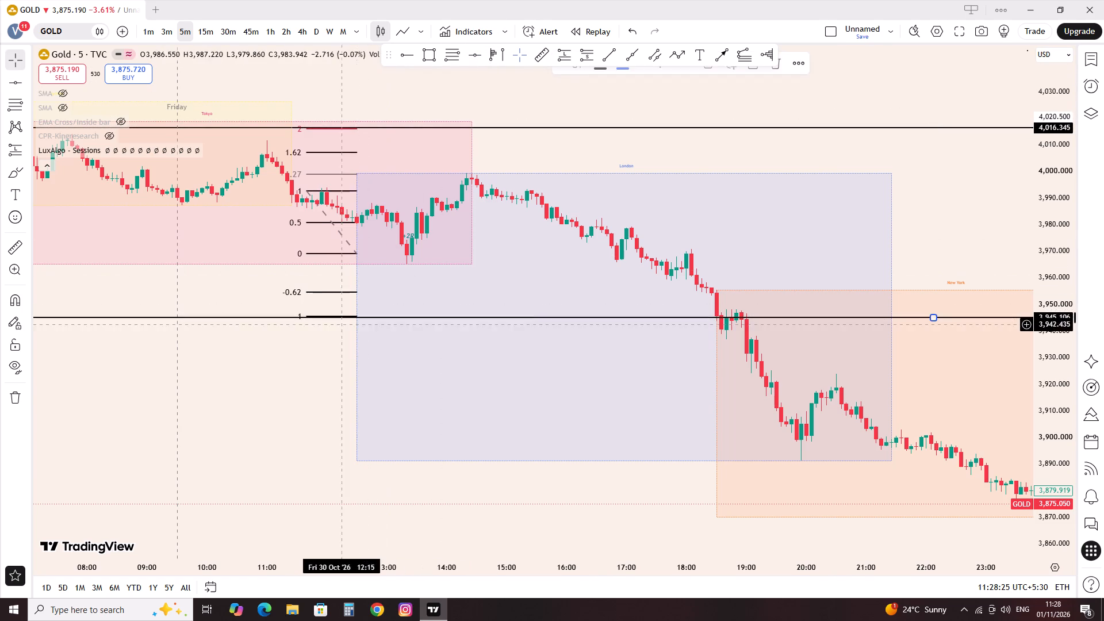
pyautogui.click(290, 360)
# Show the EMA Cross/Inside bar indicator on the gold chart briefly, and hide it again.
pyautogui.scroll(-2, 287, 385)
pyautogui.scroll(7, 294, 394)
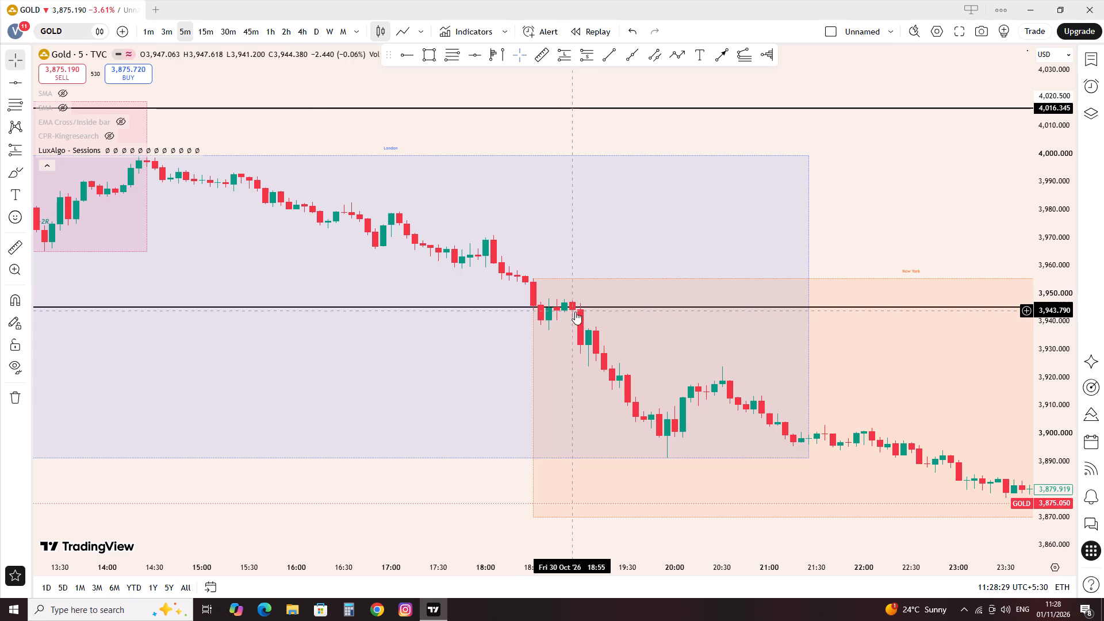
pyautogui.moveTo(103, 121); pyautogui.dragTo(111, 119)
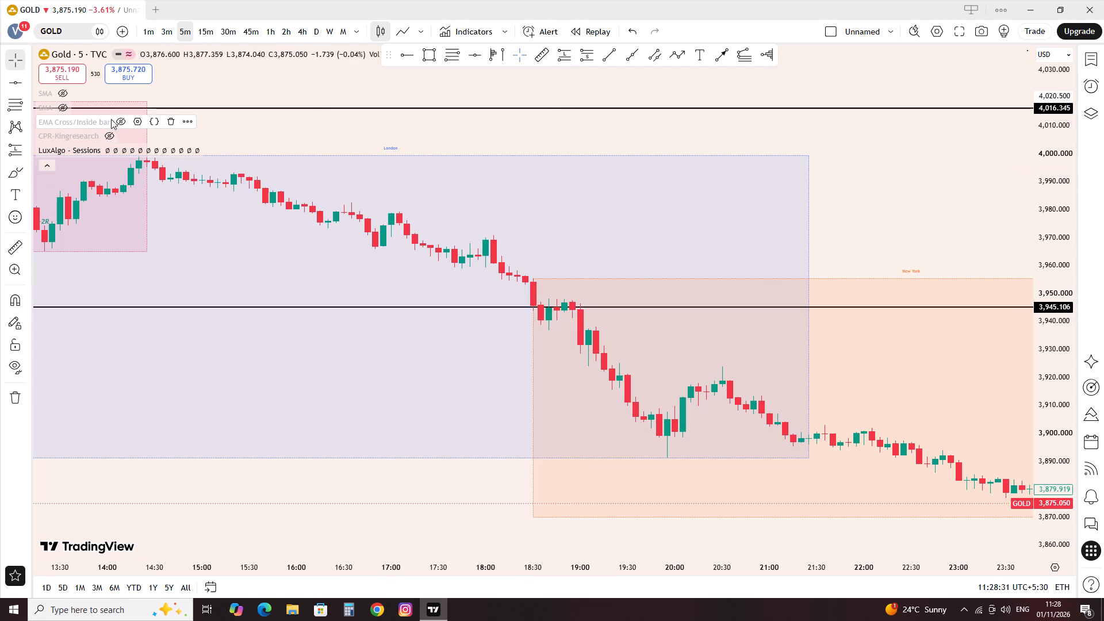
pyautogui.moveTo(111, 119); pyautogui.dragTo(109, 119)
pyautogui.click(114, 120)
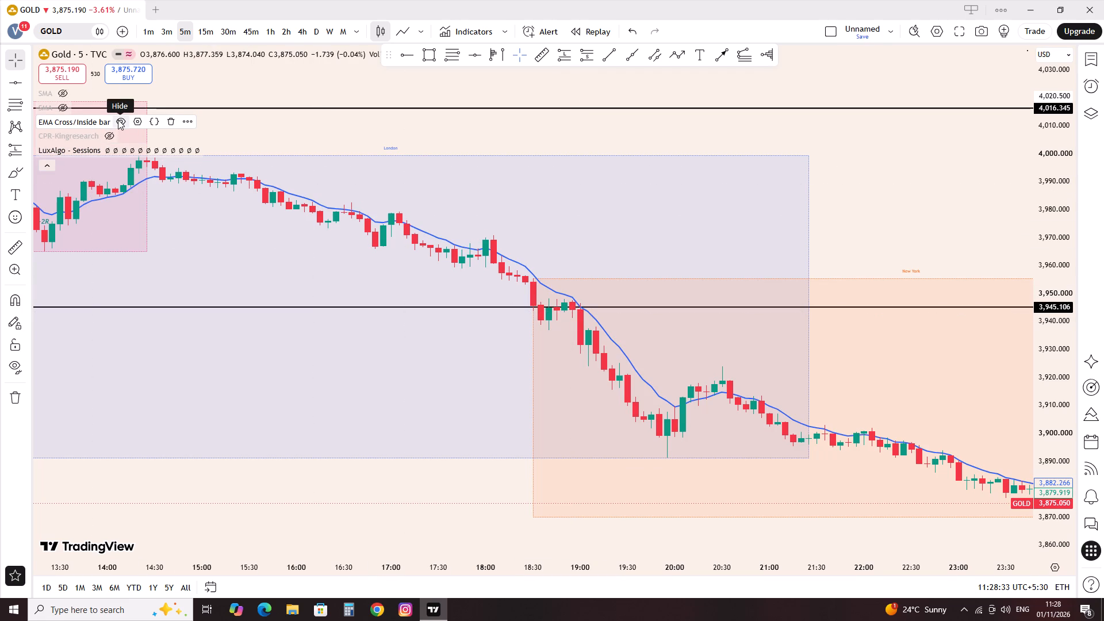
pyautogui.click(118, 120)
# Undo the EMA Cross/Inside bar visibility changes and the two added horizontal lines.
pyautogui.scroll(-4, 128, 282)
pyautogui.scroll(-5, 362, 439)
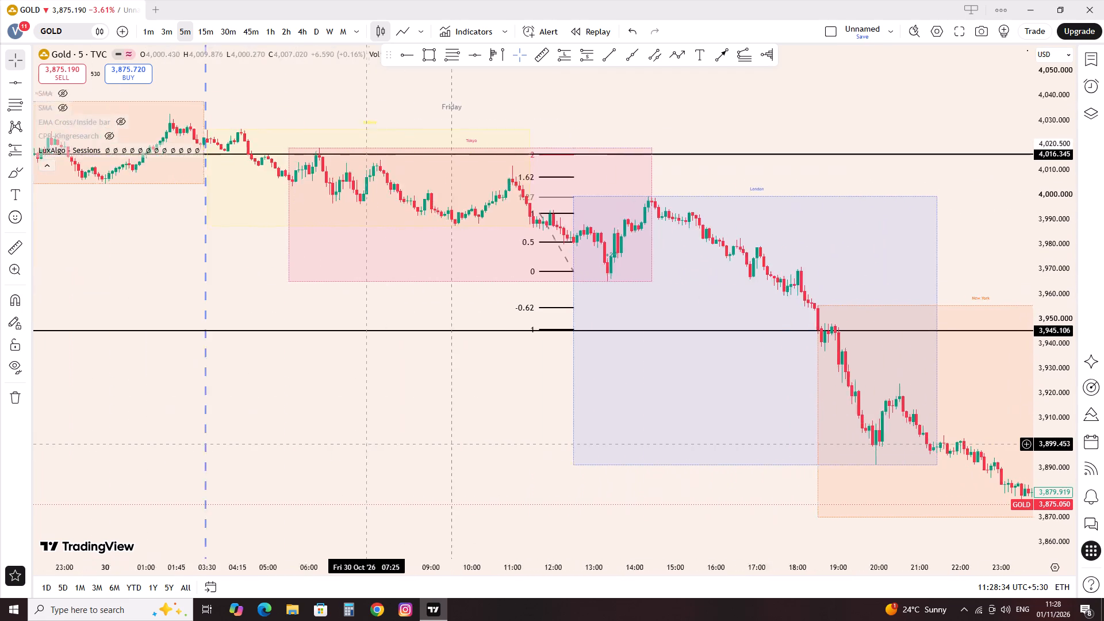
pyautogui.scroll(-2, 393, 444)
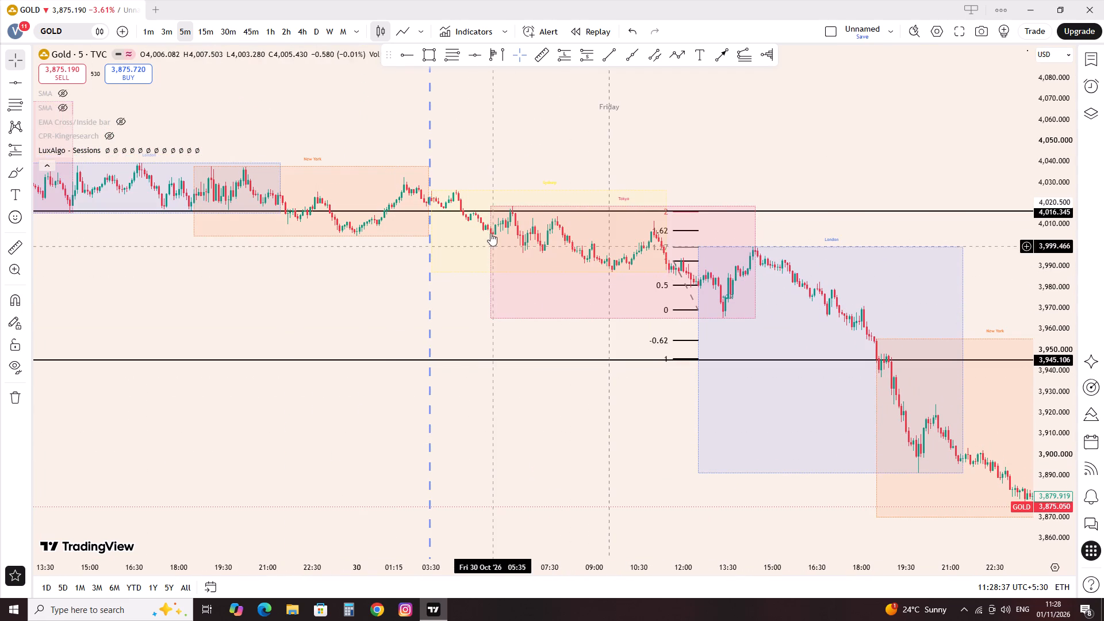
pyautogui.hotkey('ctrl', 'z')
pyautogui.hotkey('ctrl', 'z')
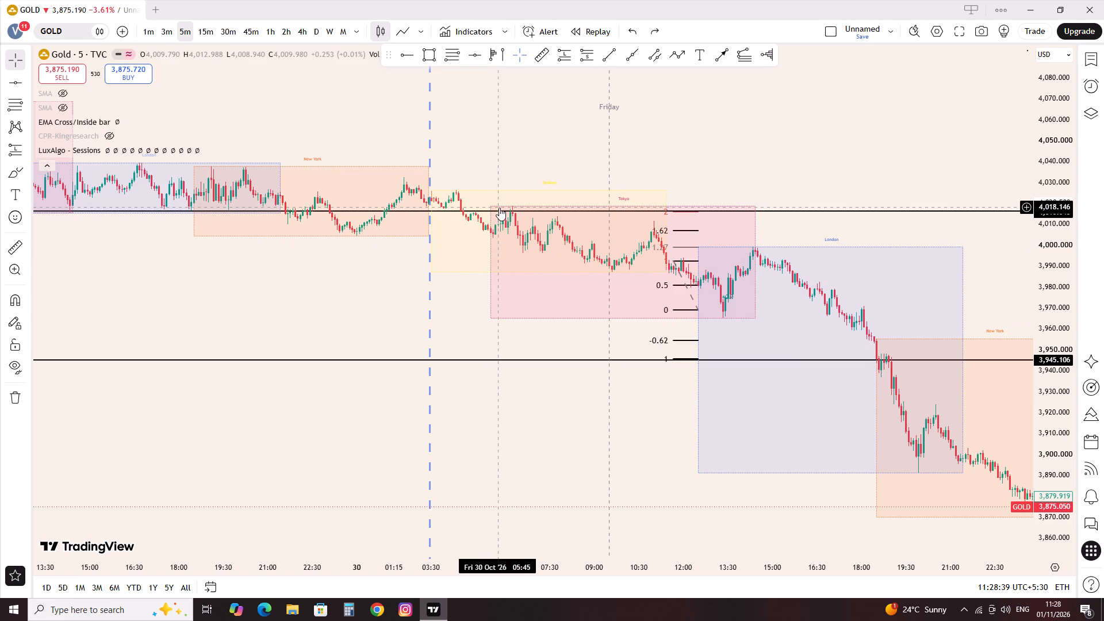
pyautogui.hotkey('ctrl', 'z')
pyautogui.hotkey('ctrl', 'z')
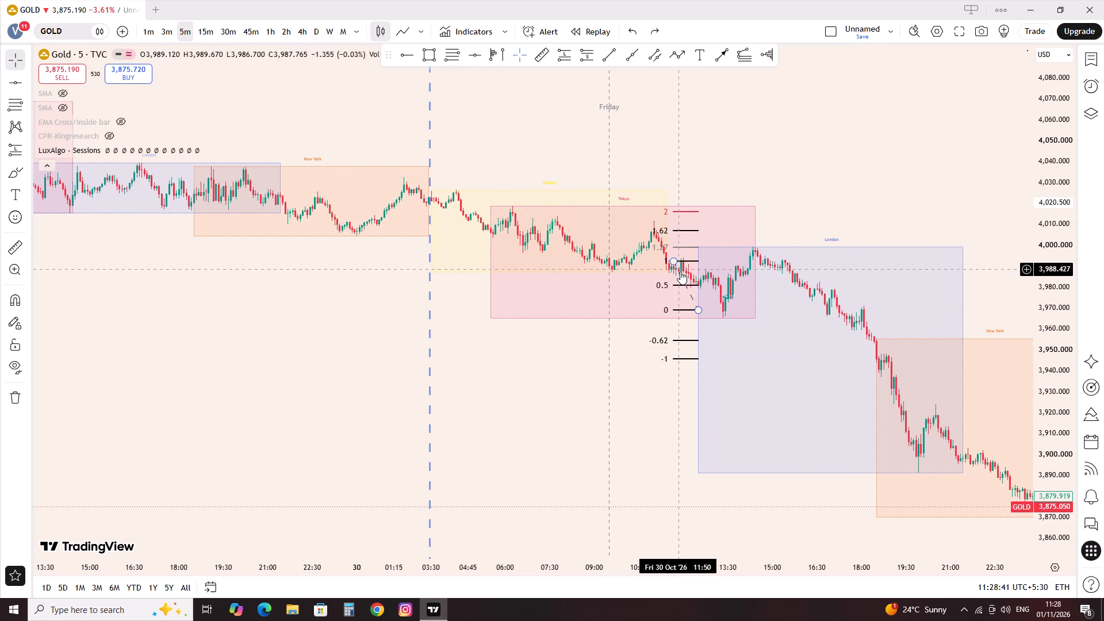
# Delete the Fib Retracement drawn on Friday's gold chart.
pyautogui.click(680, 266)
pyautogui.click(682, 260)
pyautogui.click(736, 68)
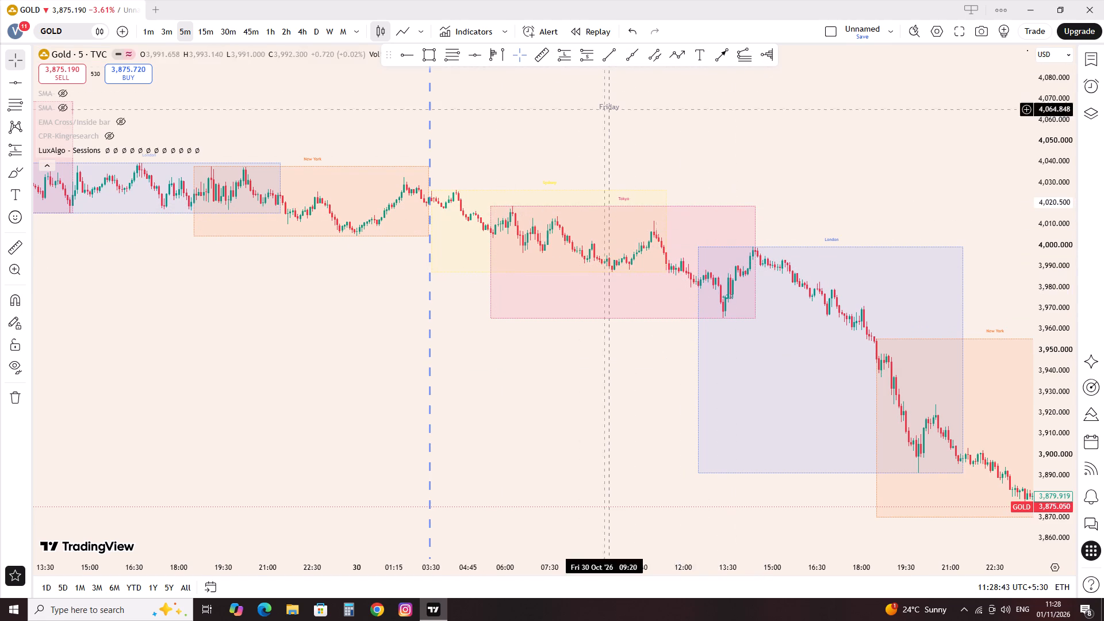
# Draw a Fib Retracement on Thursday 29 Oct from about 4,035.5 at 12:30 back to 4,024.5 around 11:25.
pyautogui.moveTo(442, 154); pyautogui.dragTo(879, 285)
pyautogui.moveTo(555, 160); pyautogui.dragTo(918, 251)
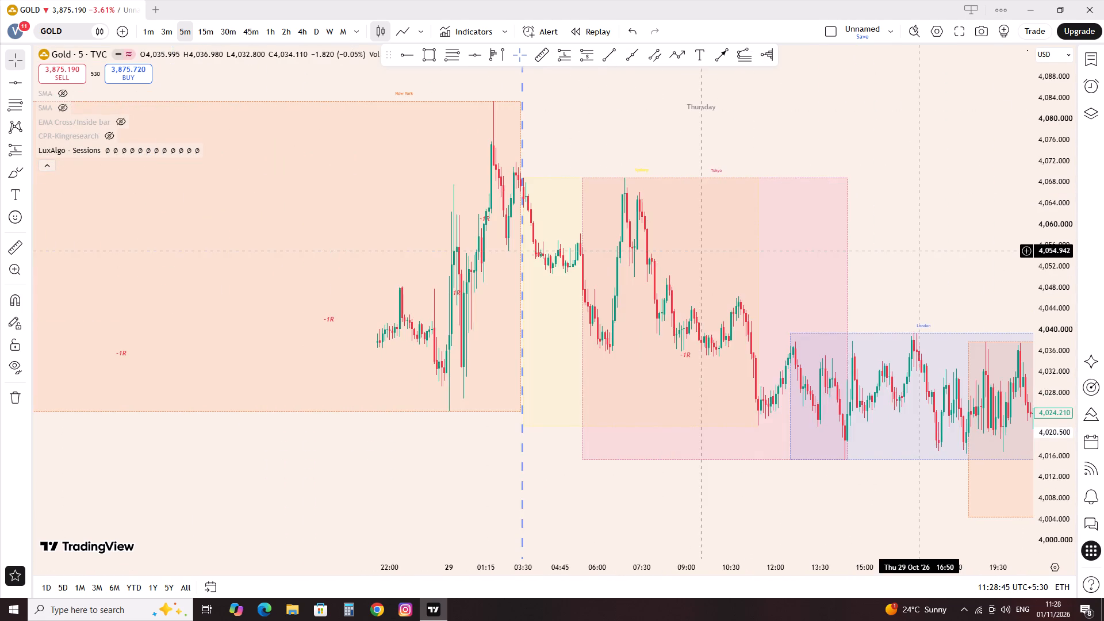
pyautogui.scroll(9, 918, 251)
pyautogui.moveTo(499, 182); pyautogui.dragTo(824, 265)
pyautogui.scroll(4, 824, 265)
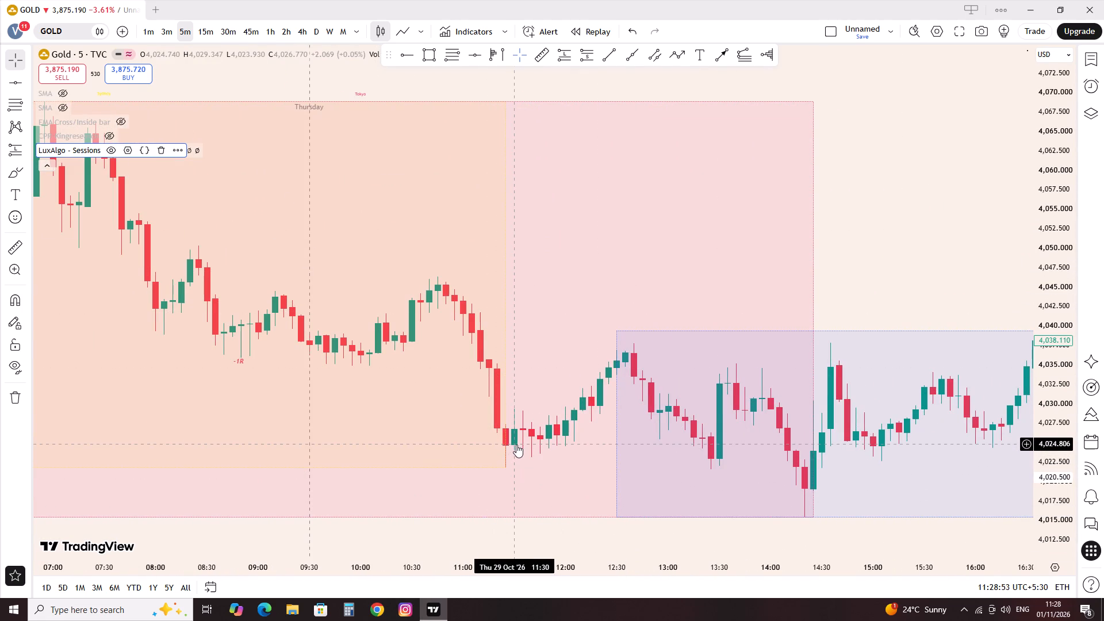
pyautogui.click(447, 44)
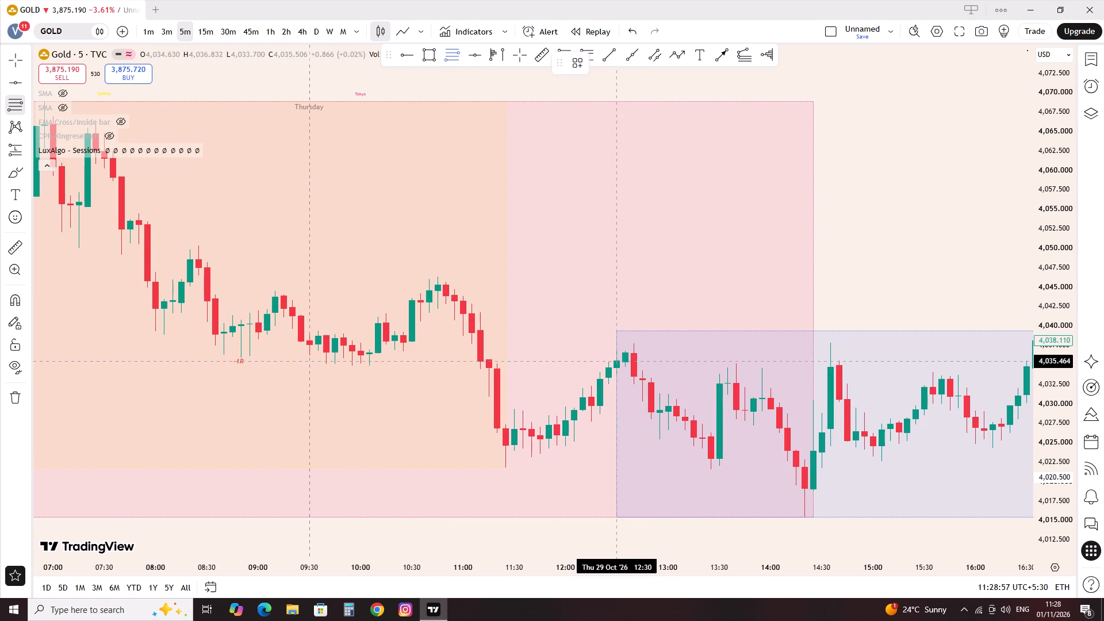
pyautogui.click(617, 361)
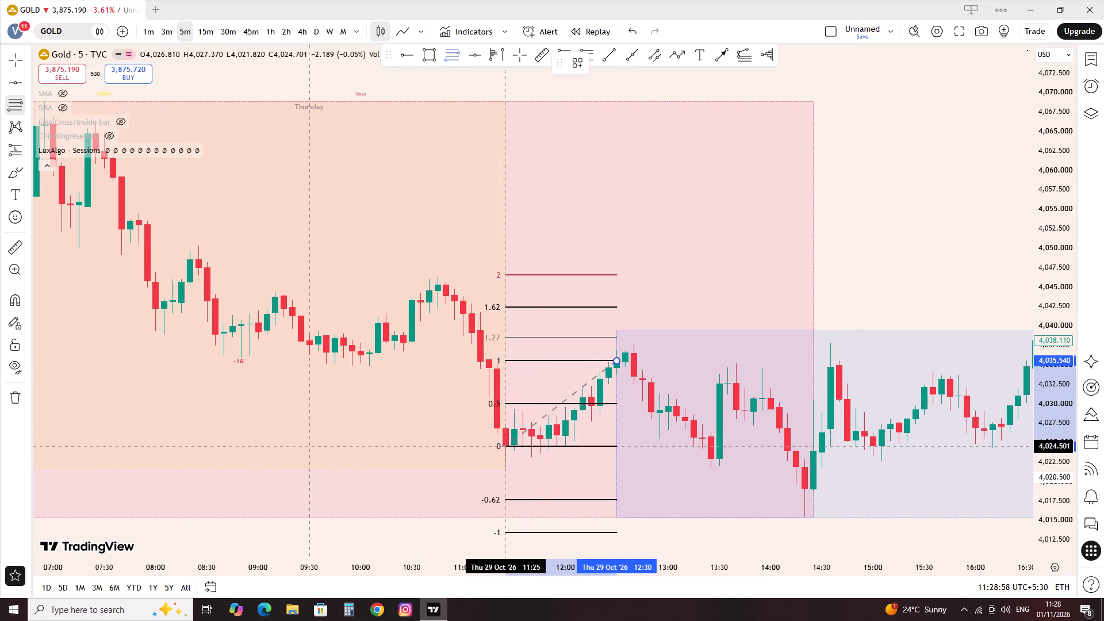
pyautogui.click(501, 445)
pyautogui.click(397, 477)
# Examine Thursday's London and New York session price action against the drawn Fib levels.
pyautogui.scroll(-3, 432, 472)
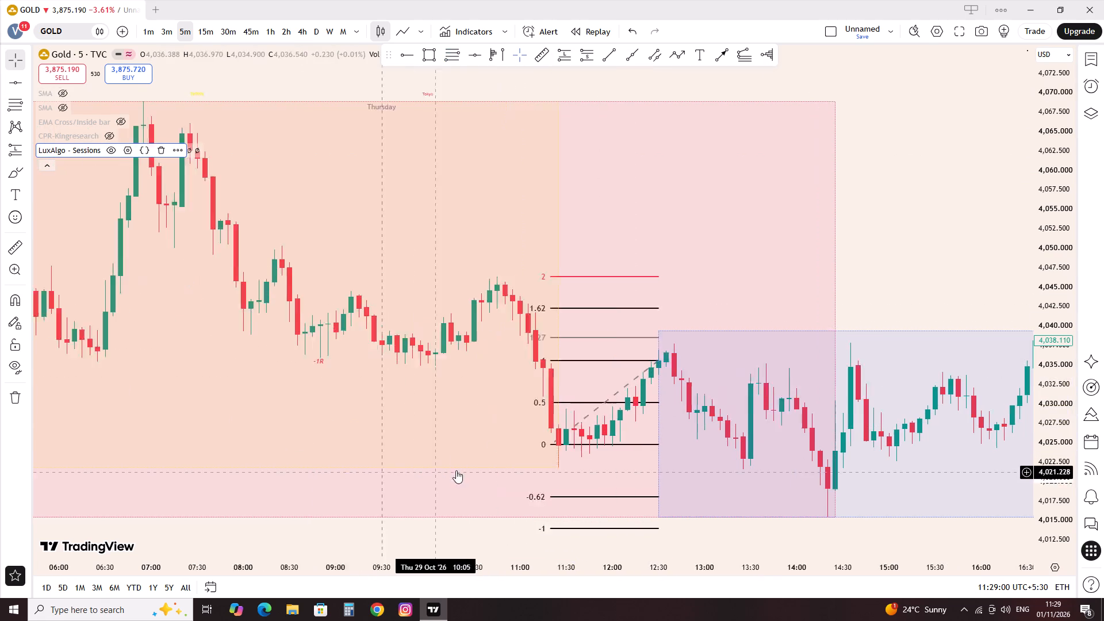
pyautogui.scroll(-1, 456, 470)
pyautogui.moveTo(851, 536); pyautogui.dragTo(530, 538)
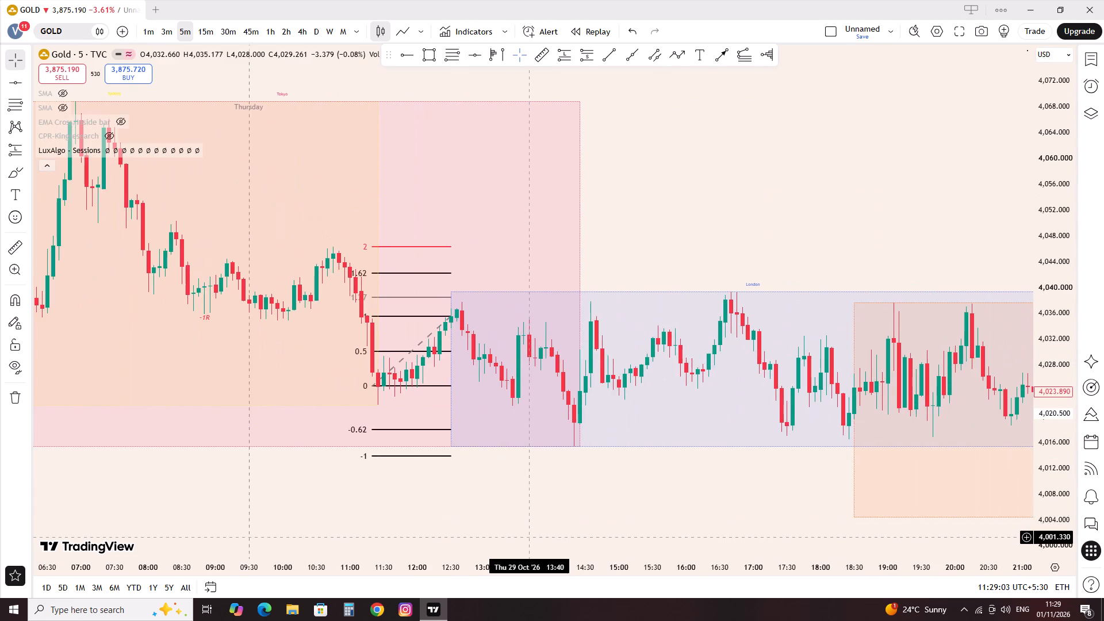
pyautogui.moveTo(724, 496); pyautogui.dragTo(630, 514)
pyautogui.scroll(-4, 632, 494)
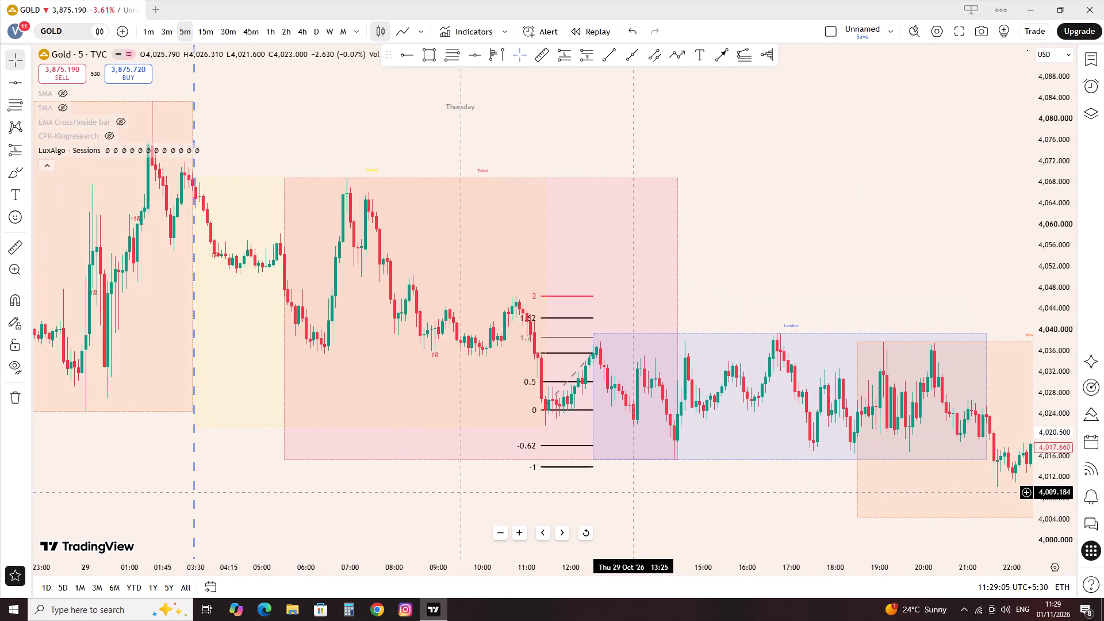
pyautogui.scroll(-3, 632, 492)
pyautogui.moveTo(779, 477); pyautogui.dragTo(618, 472)
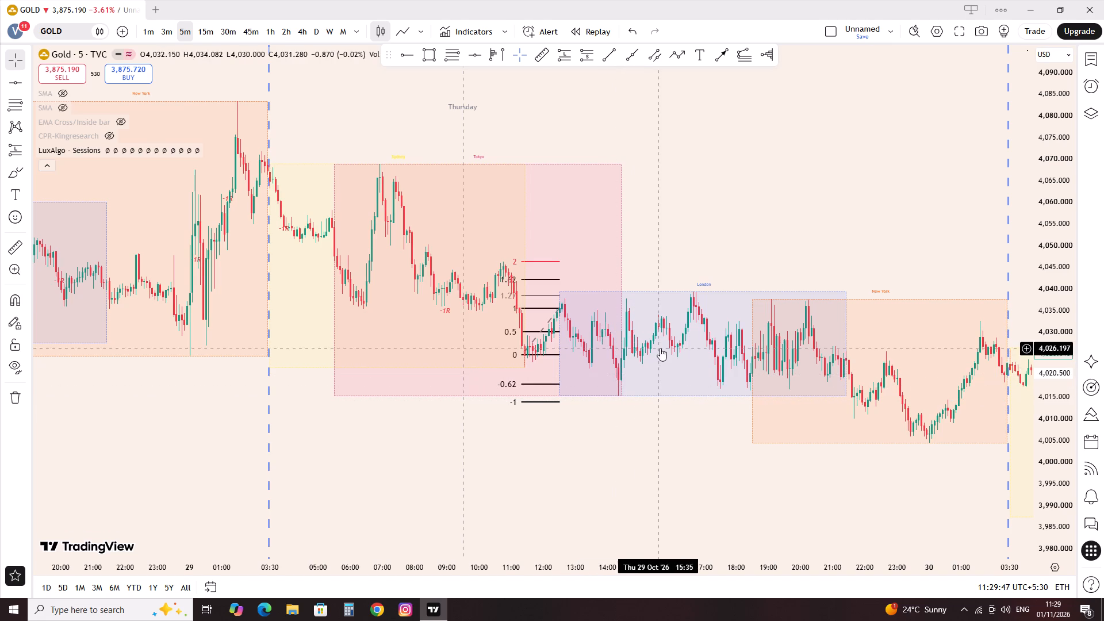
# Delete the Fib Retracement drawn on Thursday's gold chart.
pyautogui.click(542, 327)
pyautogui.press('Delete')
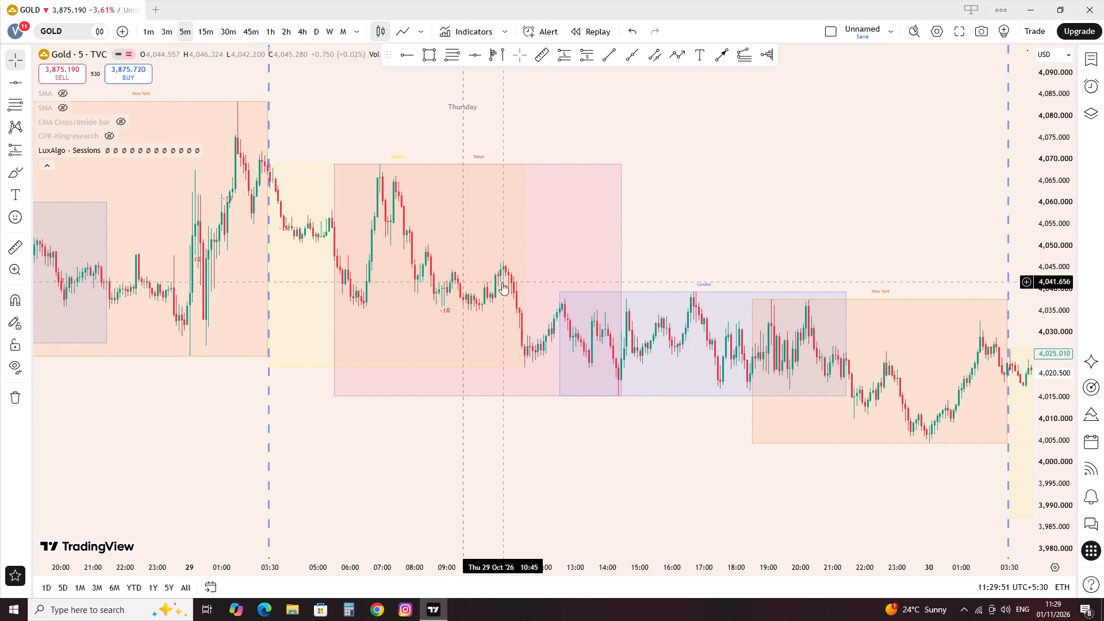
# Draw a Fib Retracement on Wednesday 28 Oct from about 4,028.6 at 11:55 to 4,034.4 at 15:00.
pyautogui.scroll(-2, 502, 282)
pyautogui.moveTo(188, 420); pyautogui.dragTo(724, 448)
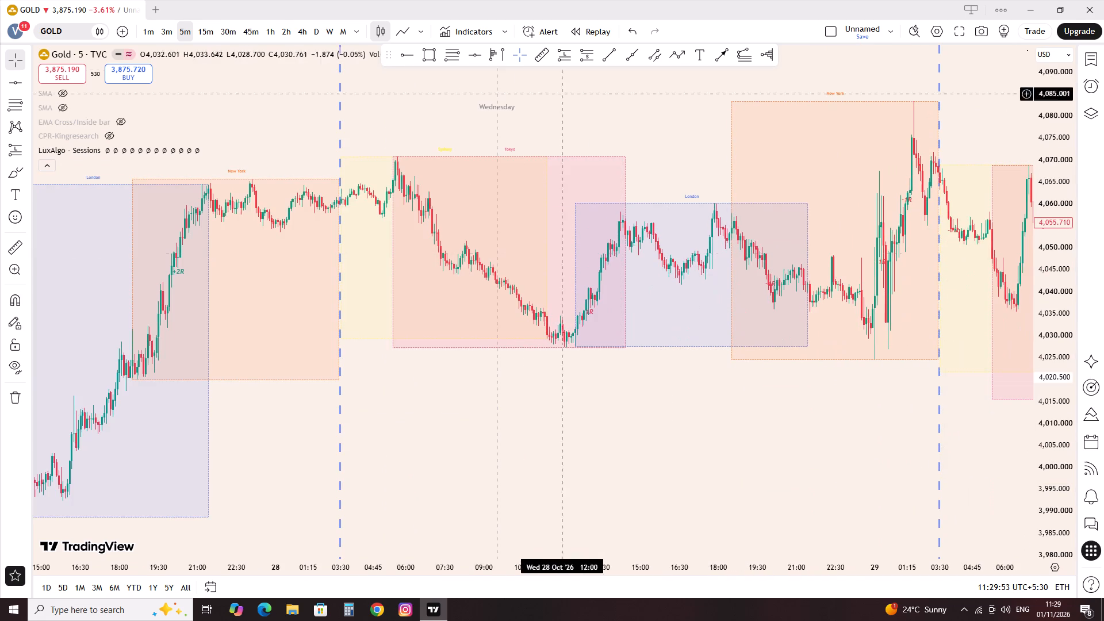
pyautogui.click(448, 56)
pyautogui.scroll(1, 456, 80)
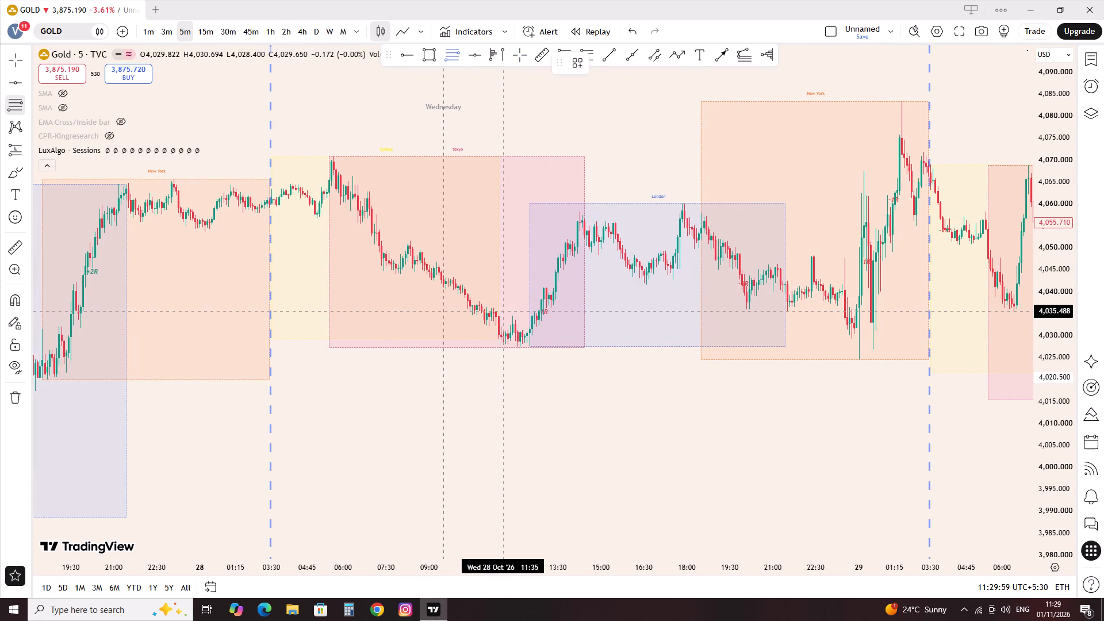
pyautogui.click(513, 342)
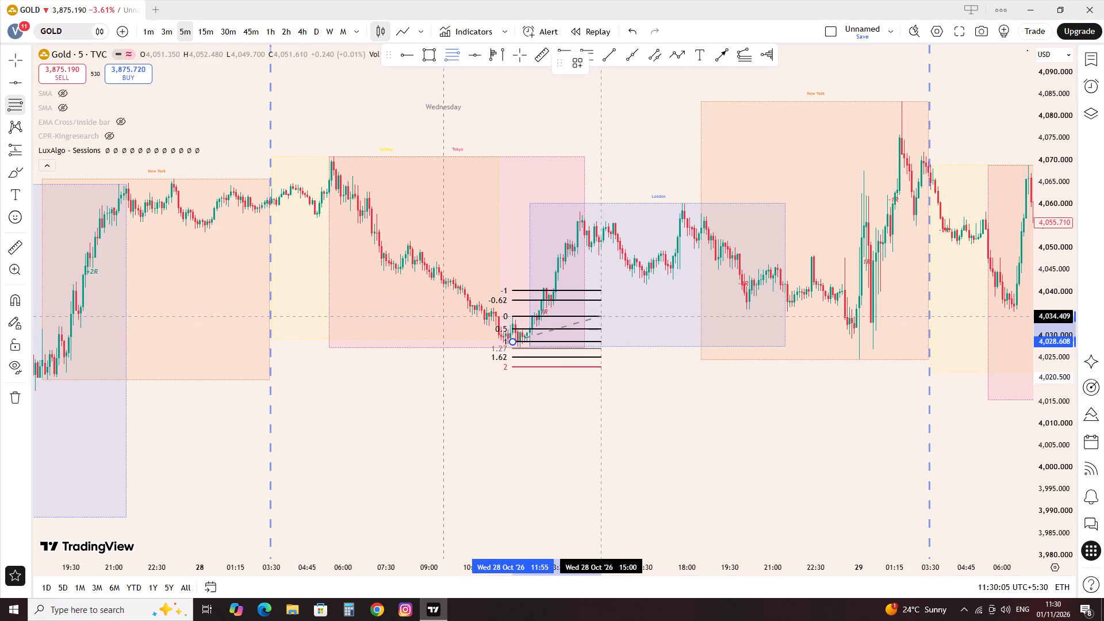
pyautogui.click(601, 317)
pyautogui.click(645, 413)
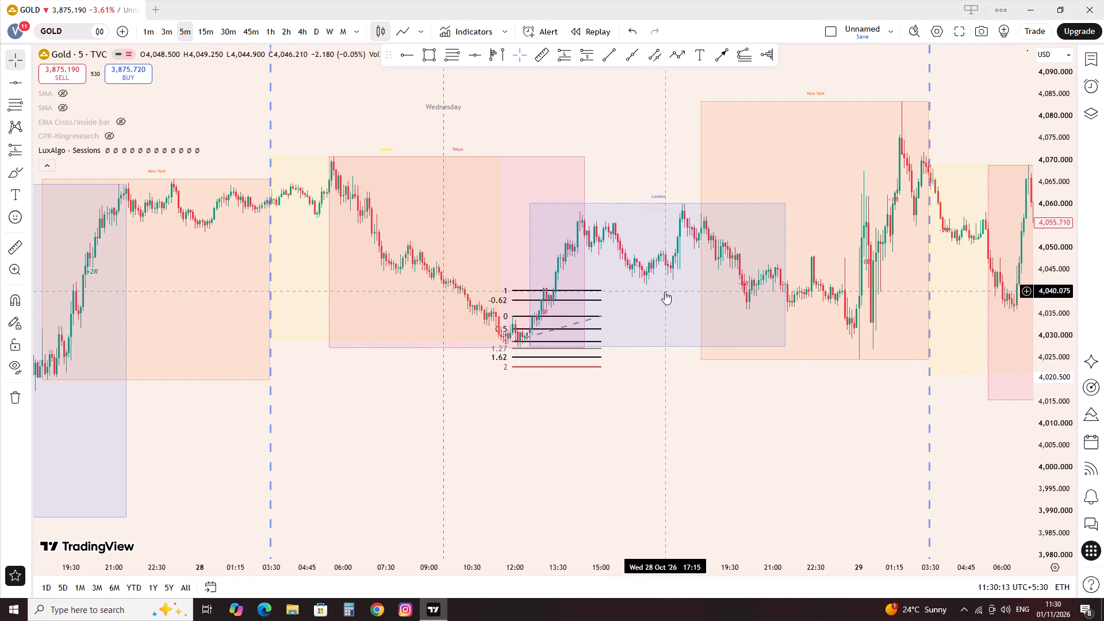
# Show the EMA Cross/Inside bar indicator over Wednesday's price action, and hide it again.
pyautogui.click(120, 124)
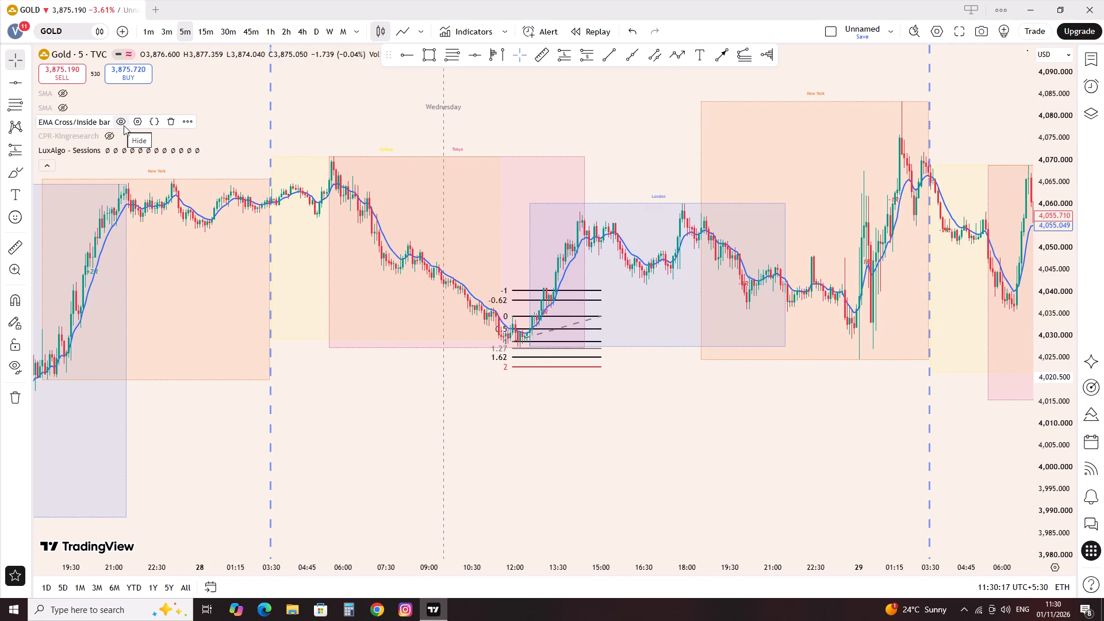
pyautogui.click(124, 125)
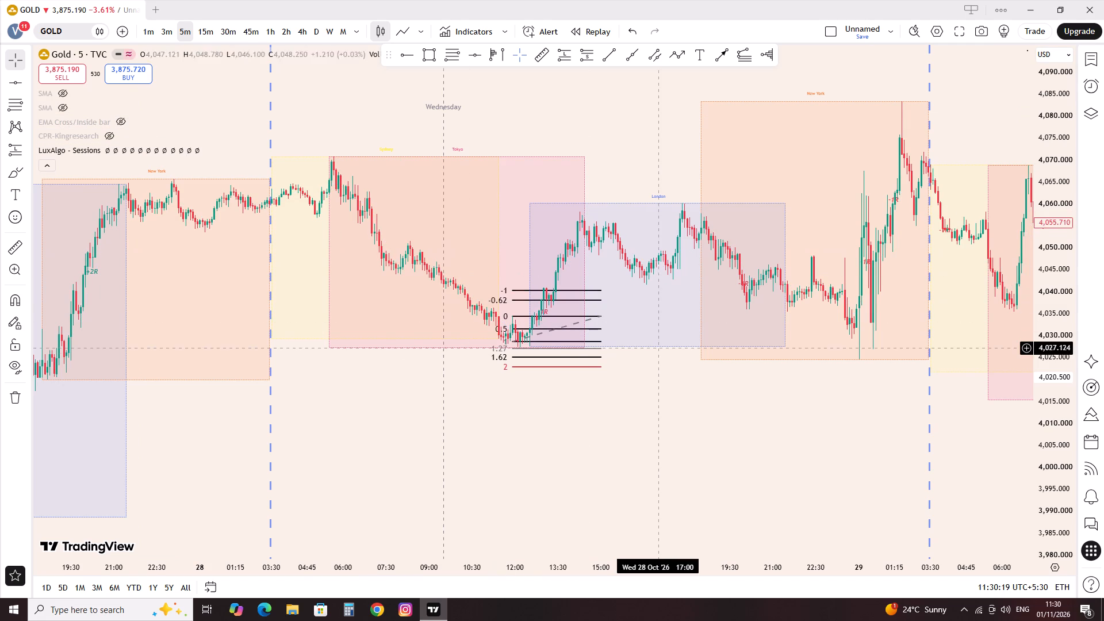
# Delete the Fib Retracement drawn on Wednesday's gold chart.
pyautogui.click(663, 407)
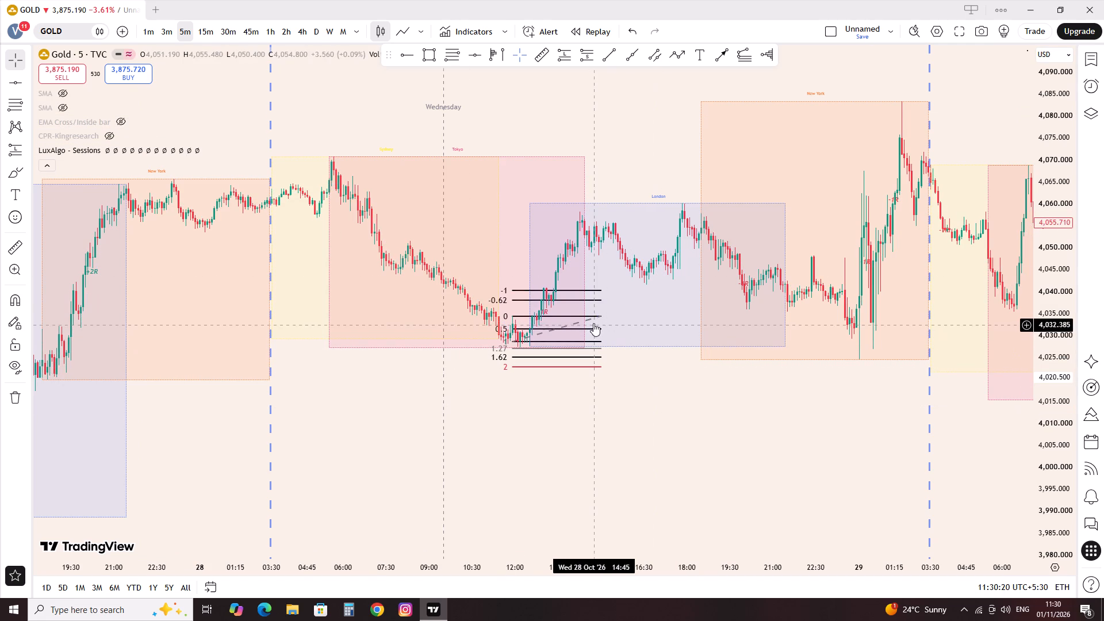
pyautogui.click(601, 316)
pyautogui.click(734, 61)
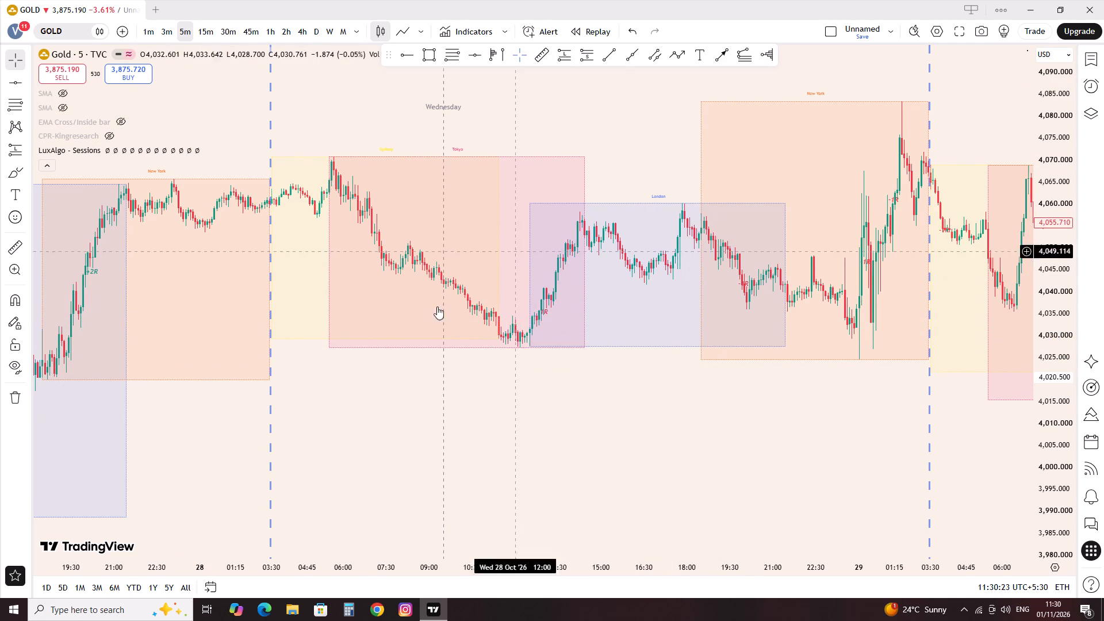
# Draw a Fib Retracement on Wednesday 28 Oct from about 4,031.6 at 12:30 back to 4,025.7 at 11:25.
pyautogui.moveTo(348, 388); pyautogui.dragTo(720, 442)
pyautogui.scroll(8, 760, 350)
pyautogui.scroll(1, 716, 270)
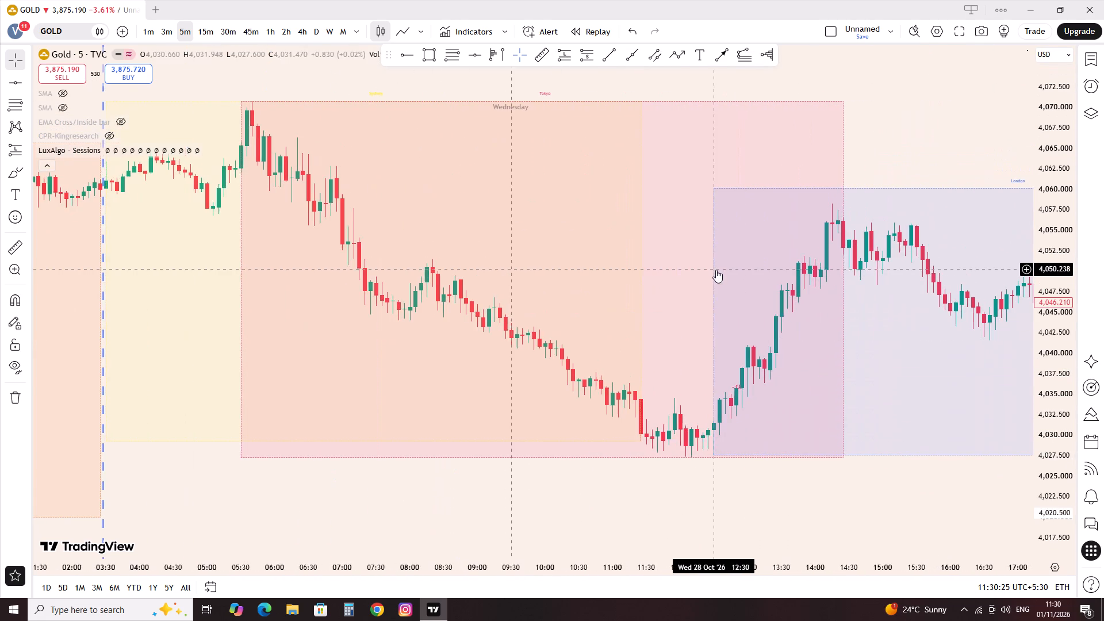
pyautogui.scroll(4, 708, 263)
pyautogui.click(461, 49)
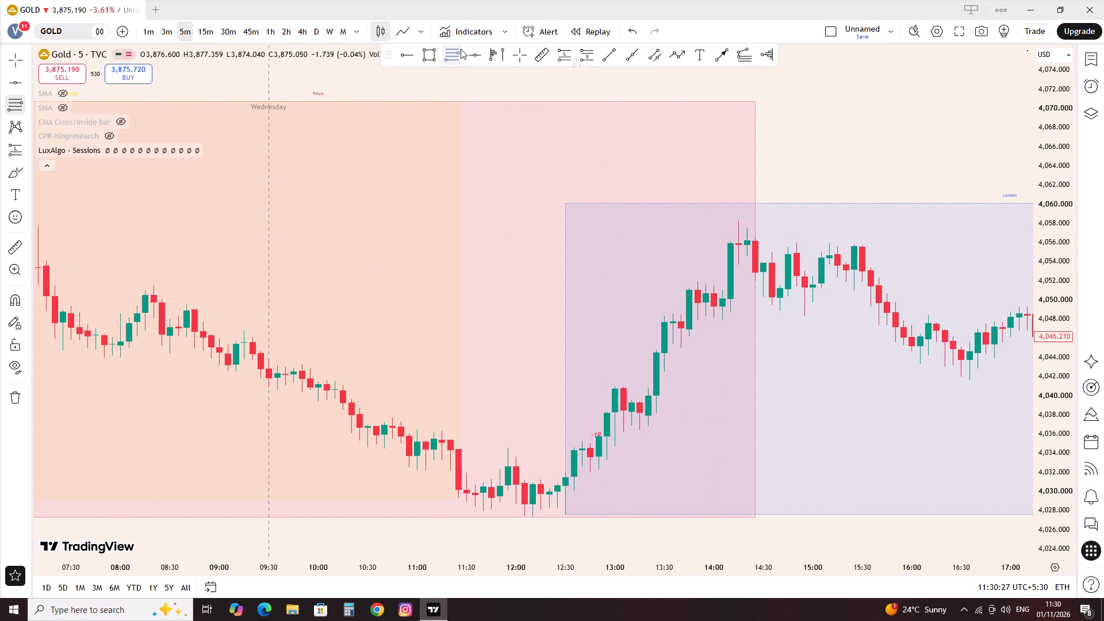
pyautogui.click(565, 477)
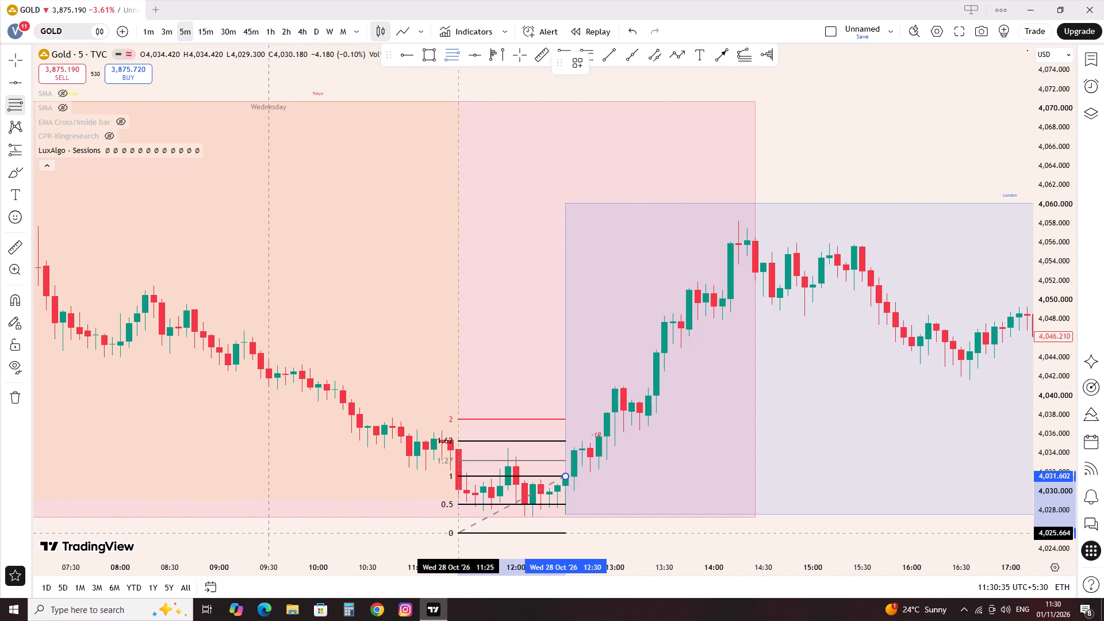
pyautogui.click(456, 533)
pyautogui.click(529, 334)
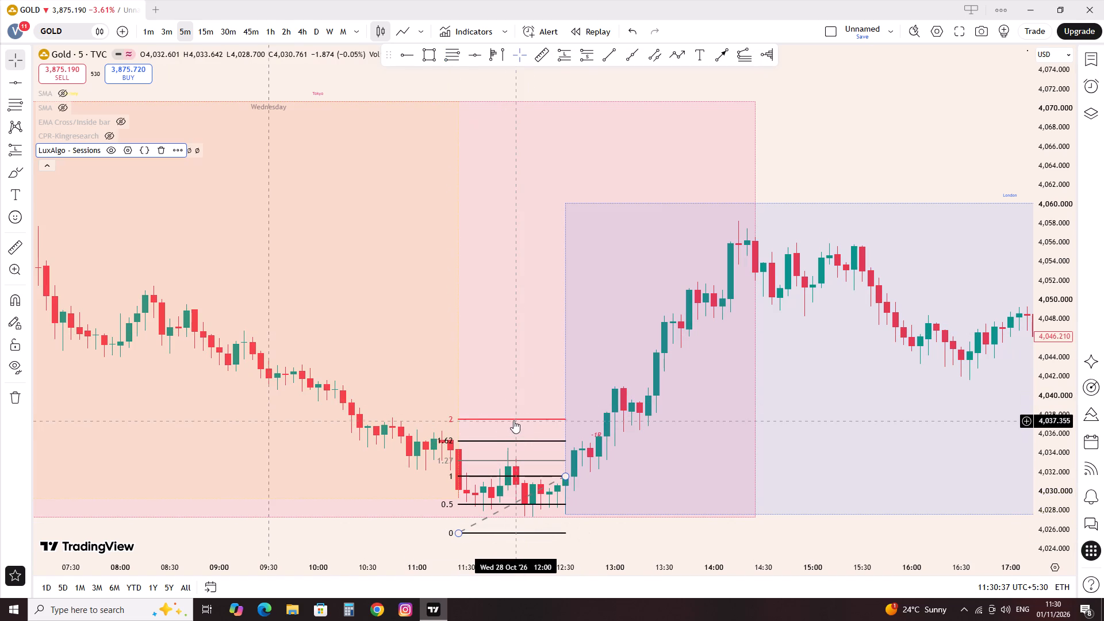
pyautogui.moveTo(855, 166); pyautogui.dragTo(509, 166)
pyautogui.scroll(-1, 477, 430)
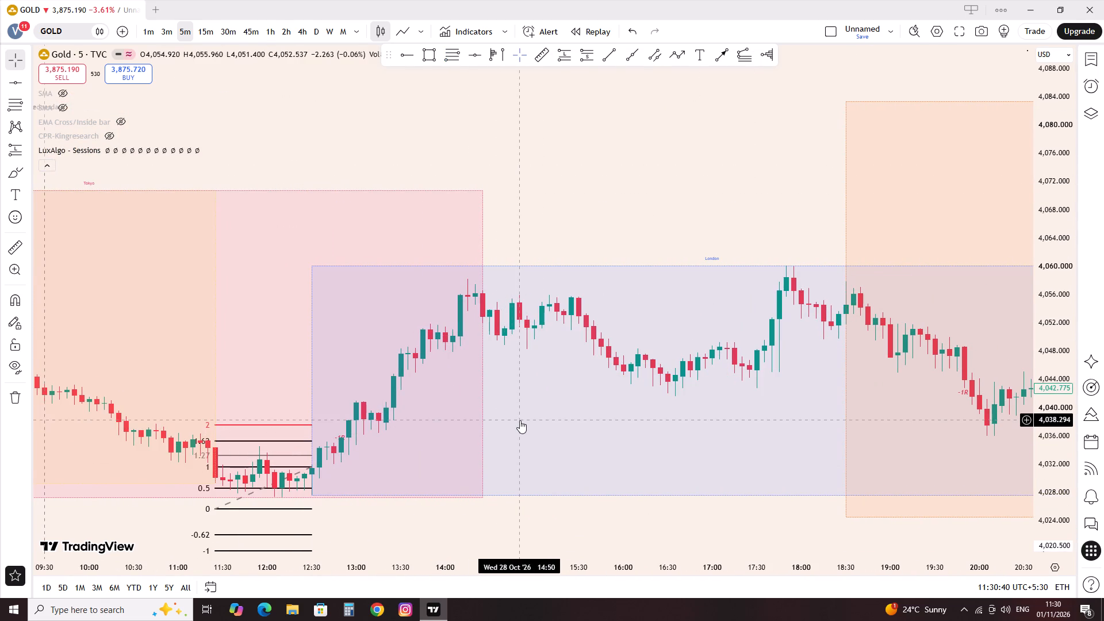
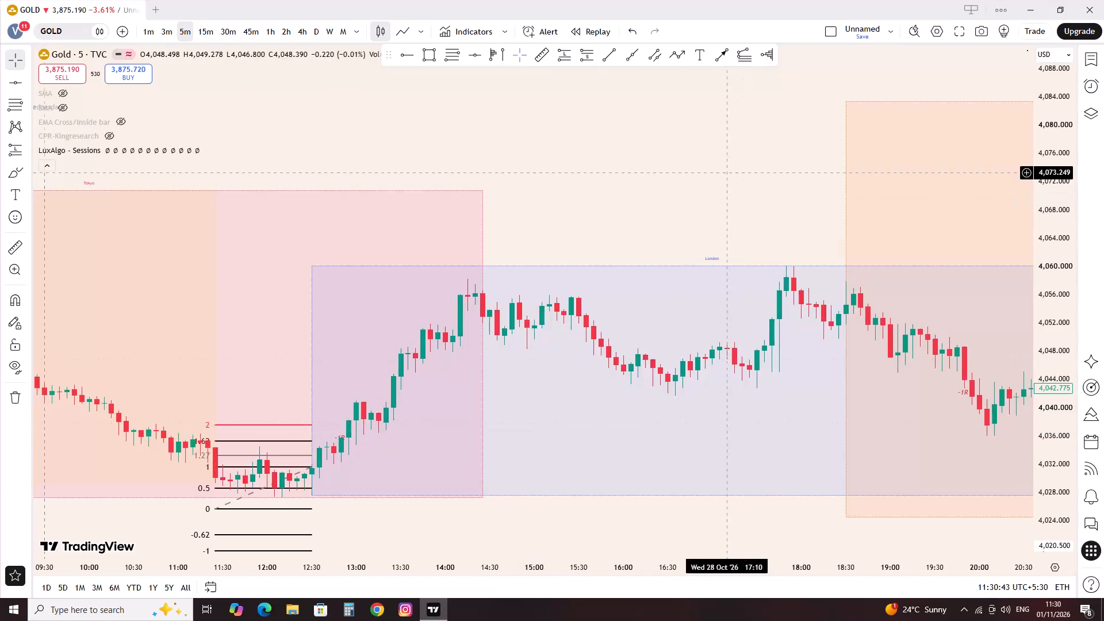
# Delete the Fib Retracement drawn on Wednesday 28 Oct.
pyautogui.scroll(-6, 538, 173)
pyautogui.moveTo(657, 187); pyautogui.dragTo(336, 234)
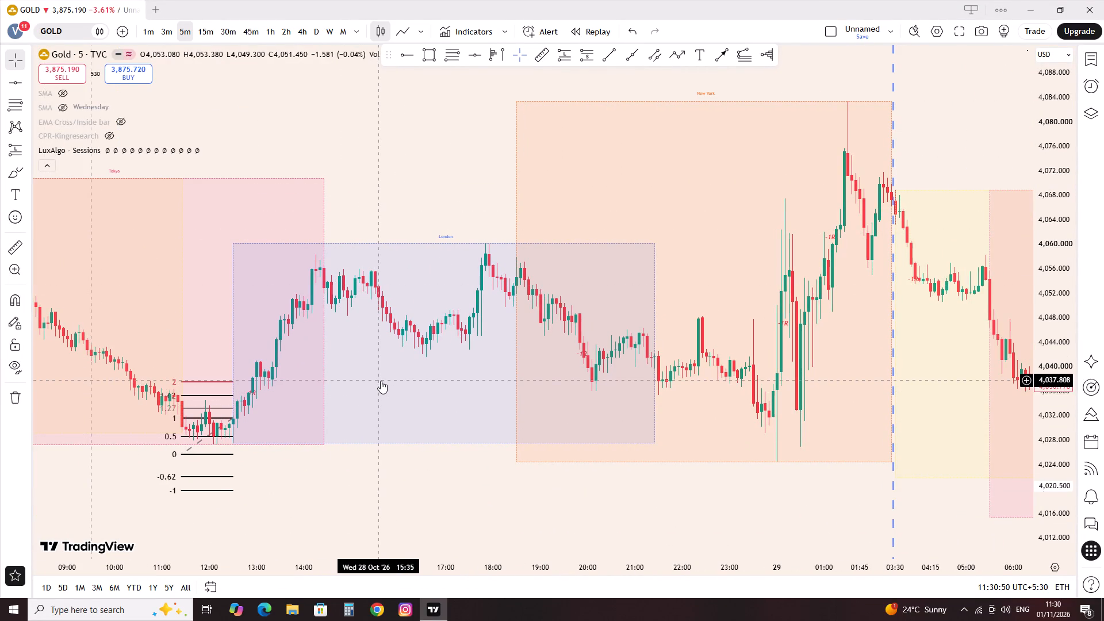
pyautogui.scroll(-3, 275, 251)
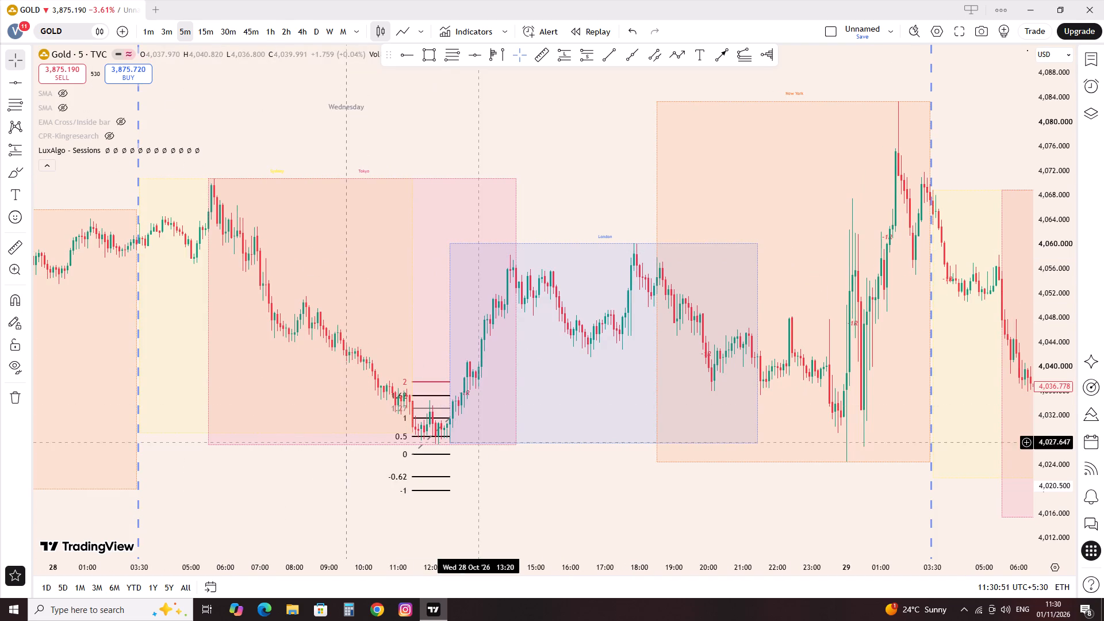
pyautogui.click(441, 416)
pyautogui.press('Delete')
# Draw a Fib Retracement on Tuesday 27 Oct from about 4,009.0 at 11:30 to 4,000.5 at 12:45.
pyautogui.moveTo(283, 403); pyautogui.dragTo(306, 409)
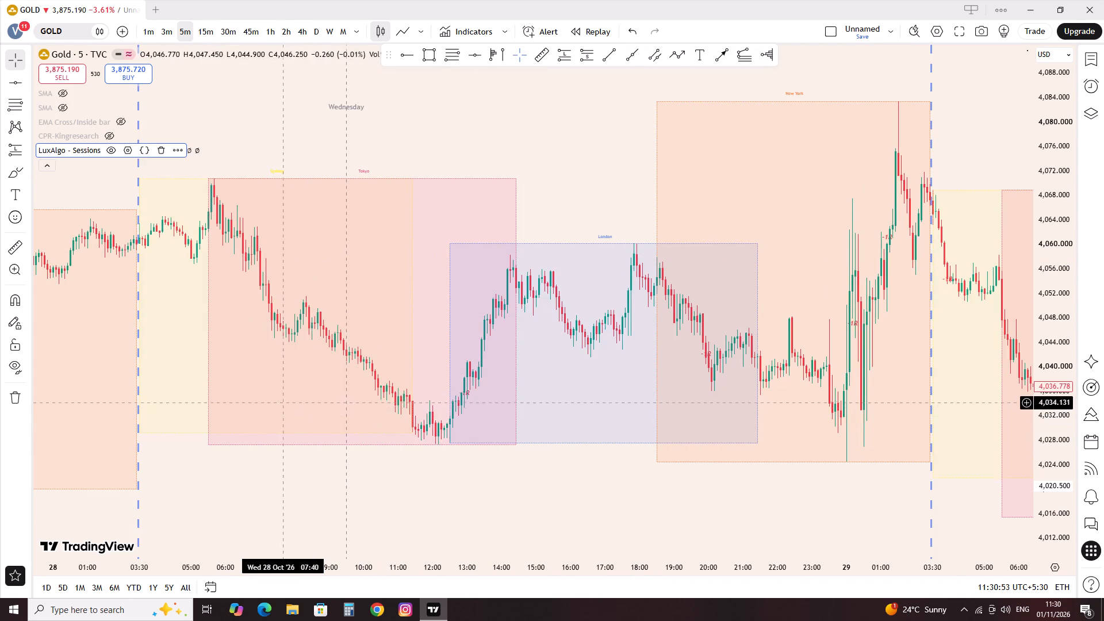
pyautogui.moveTo(306, 409); pyautogui.dragTo(907, 451)
pyautogui.click(676, 448)
pyautogui.moveTo(627, 457); pyautogui.dragTo(933, 469)
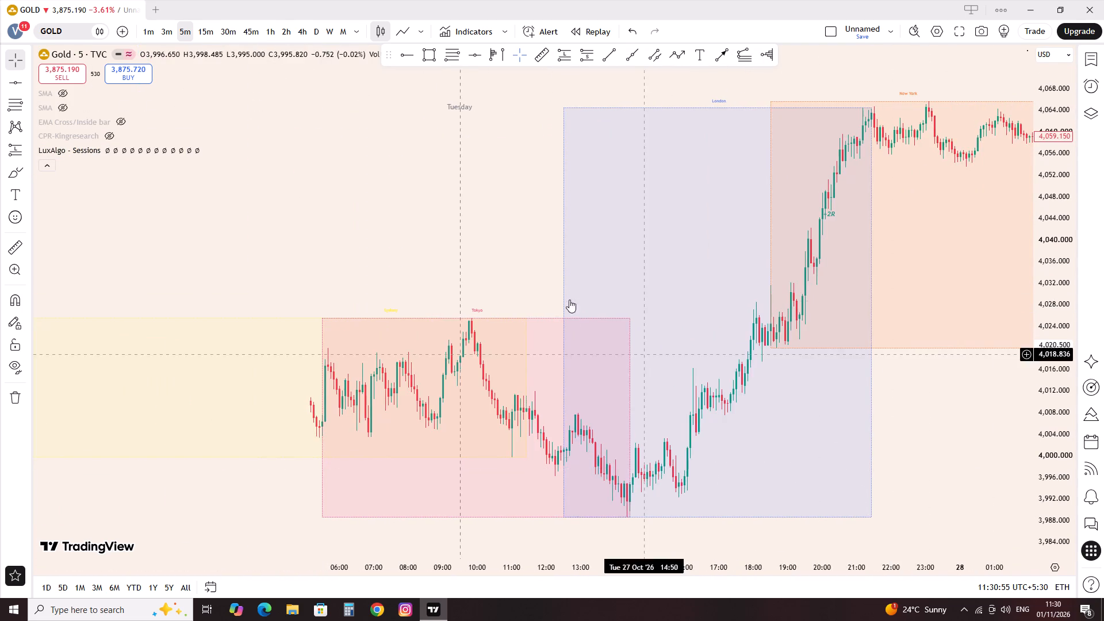
pyautogui.scroll(3, 569, 299)
pyautogui.moveTo(373, 146); pyautogui.dragTo(848, 281)
pyautogui.scroll(4, 834, 275)
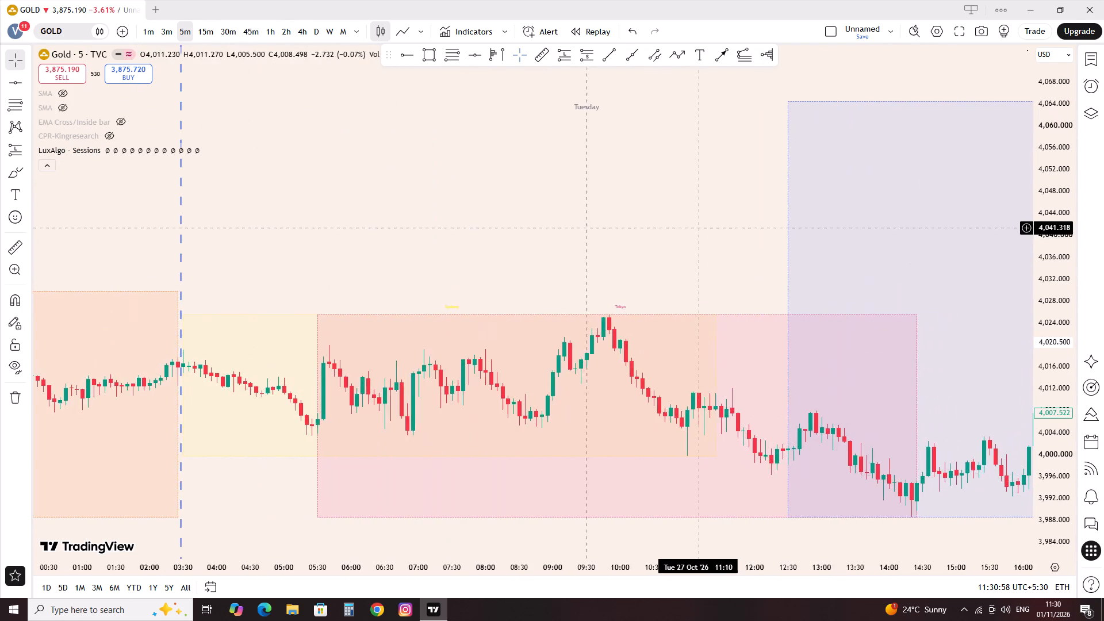
pyautogui.scroll(6, 701, 228)
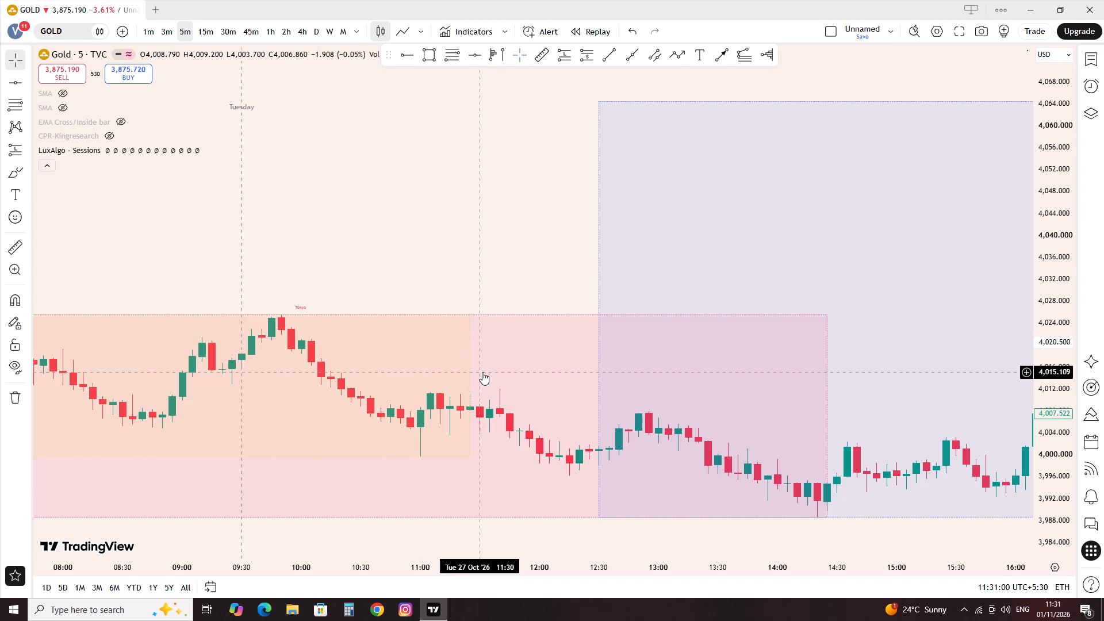
pyautogui.click(448, 55)
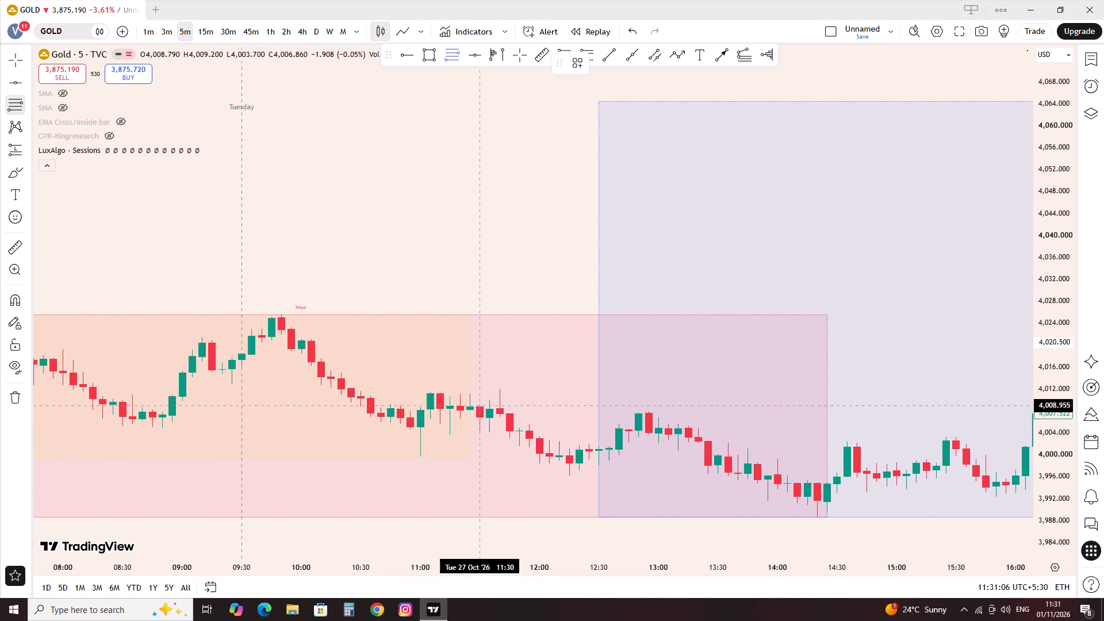
pyautogui.click(477, 406)
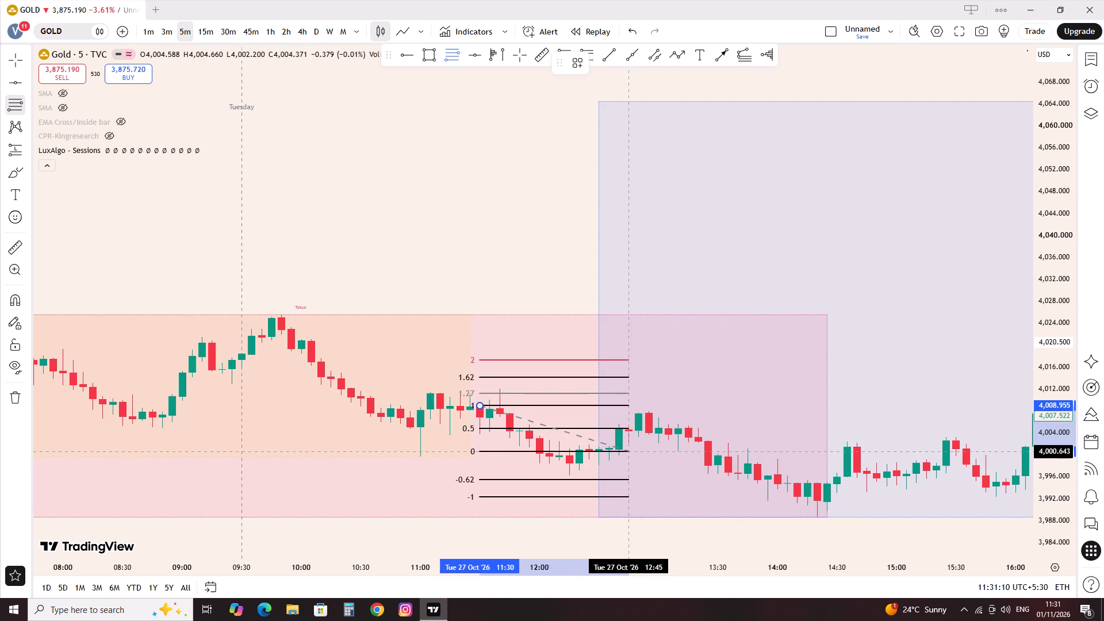
pyautogui.click(627, 452)
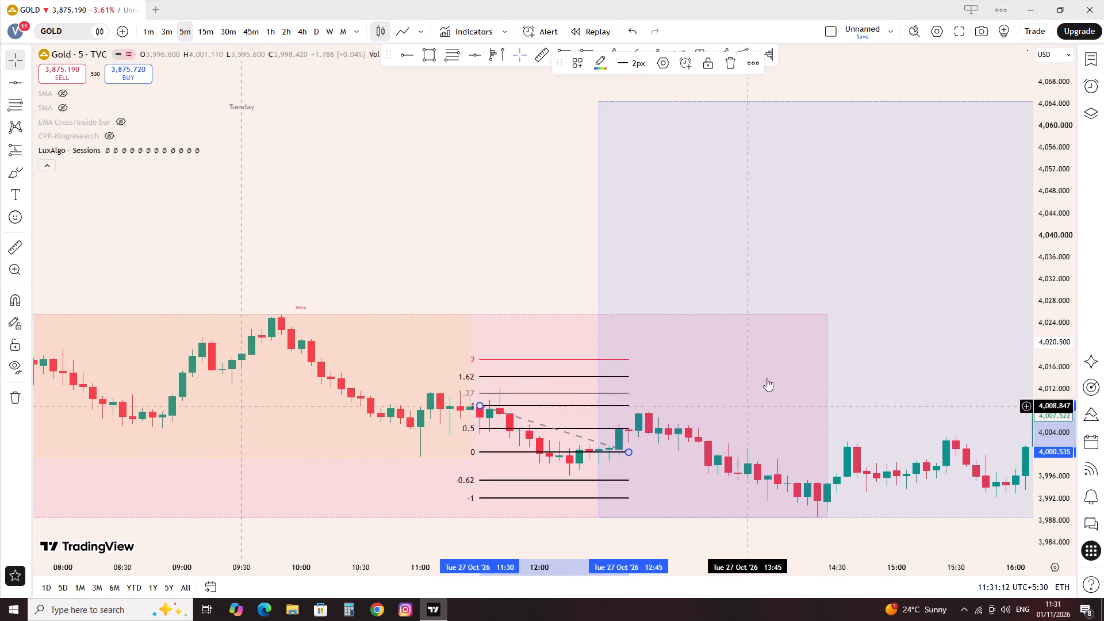
pyautogui.click(509, 187)
# Place a horizontal line at about 3,991.9, on the -1 level of Tuesday's Fib Retracement.
pyautogui.click(481, 63)
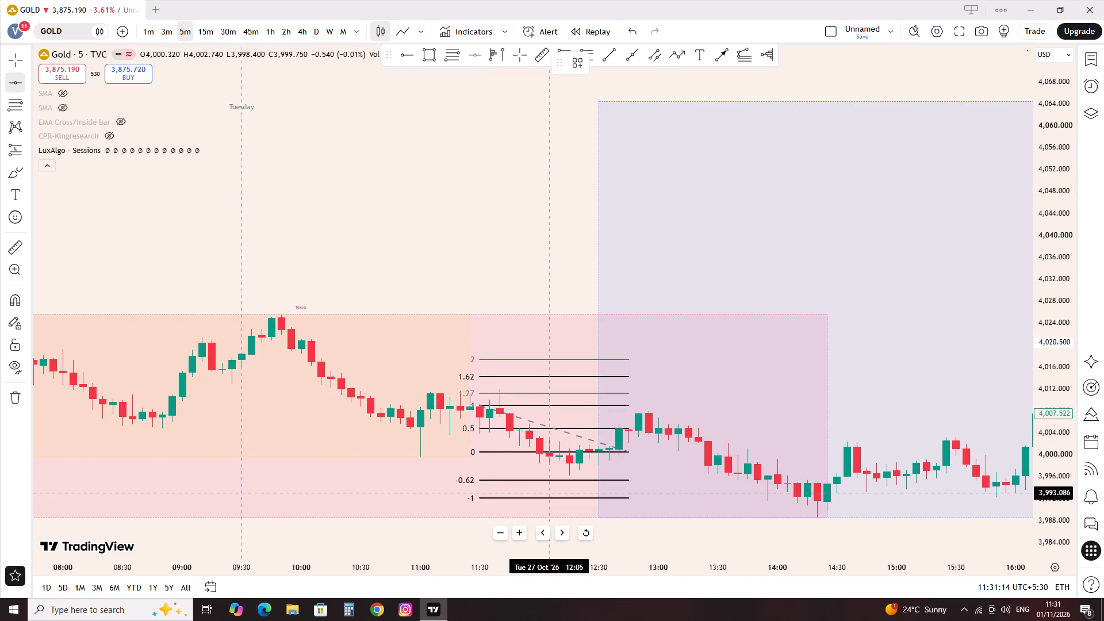
pyautogui.click(553, 500)
pyautogui.click(497, 263)
# Place a long position on Tuesday at 14:30 with entry about 3,995.2 and the stop about 7.4 below it.
pyautogui.moveTo(508, 242); pyautogui.dragTo(384, 252)
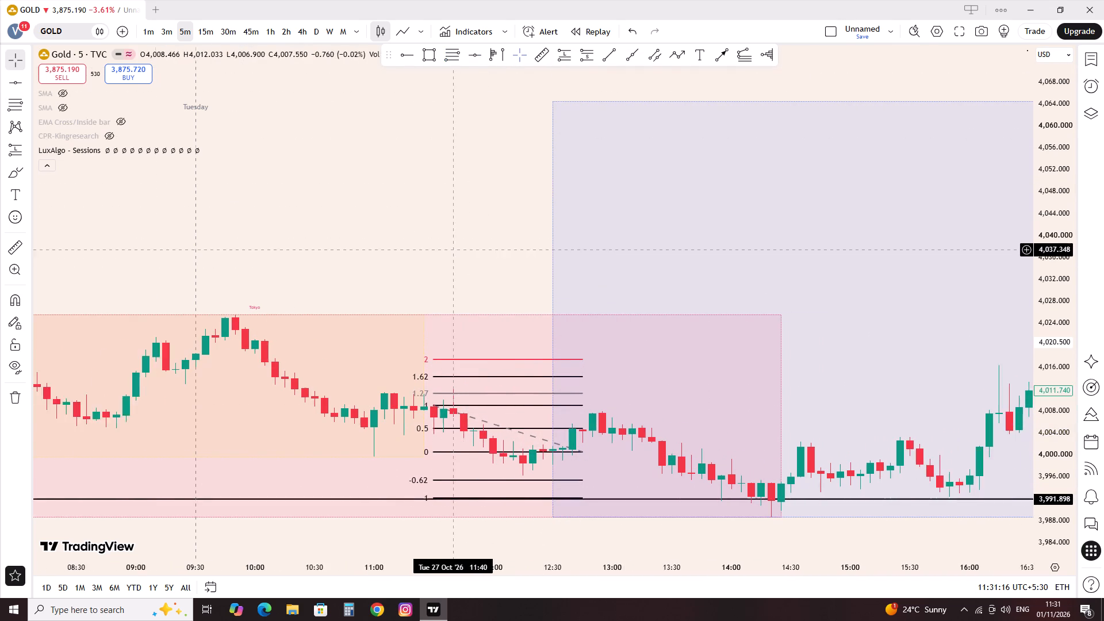
pyautogui.moveTo(384, 252); pyautogui.dragTo(371, 251)
pyautogui.scroll(3, 531, 294)
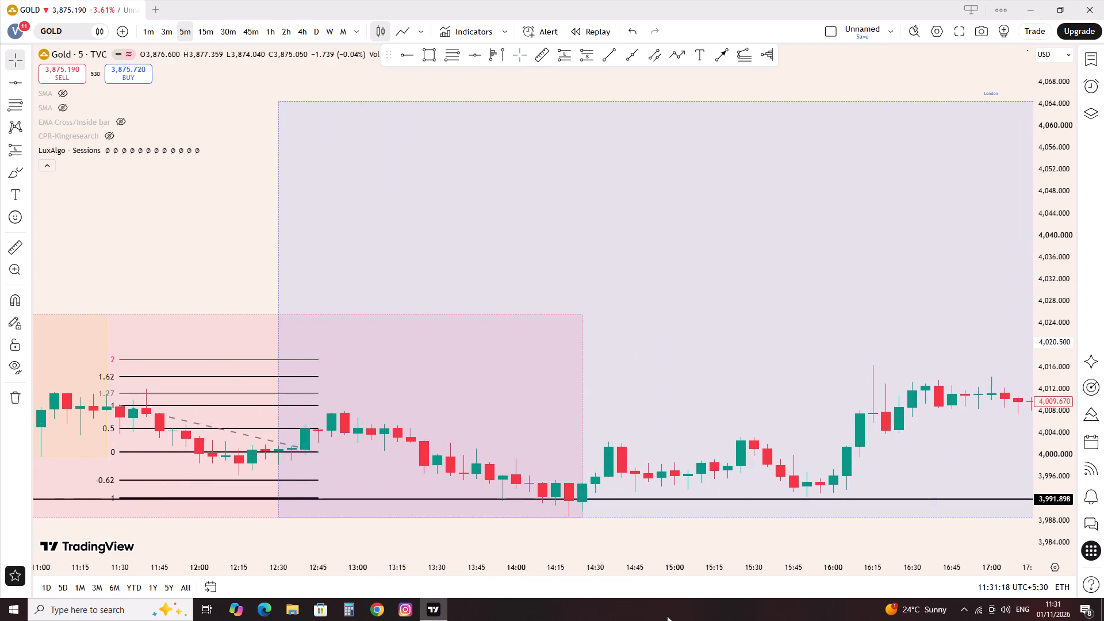
pyautogui.moveTo(783, 530); pyautogui.dragTo(663, 523)
pyautogui.scroll(-5, 654, 503)
pyautogui.scroll(-4, 741, 522)
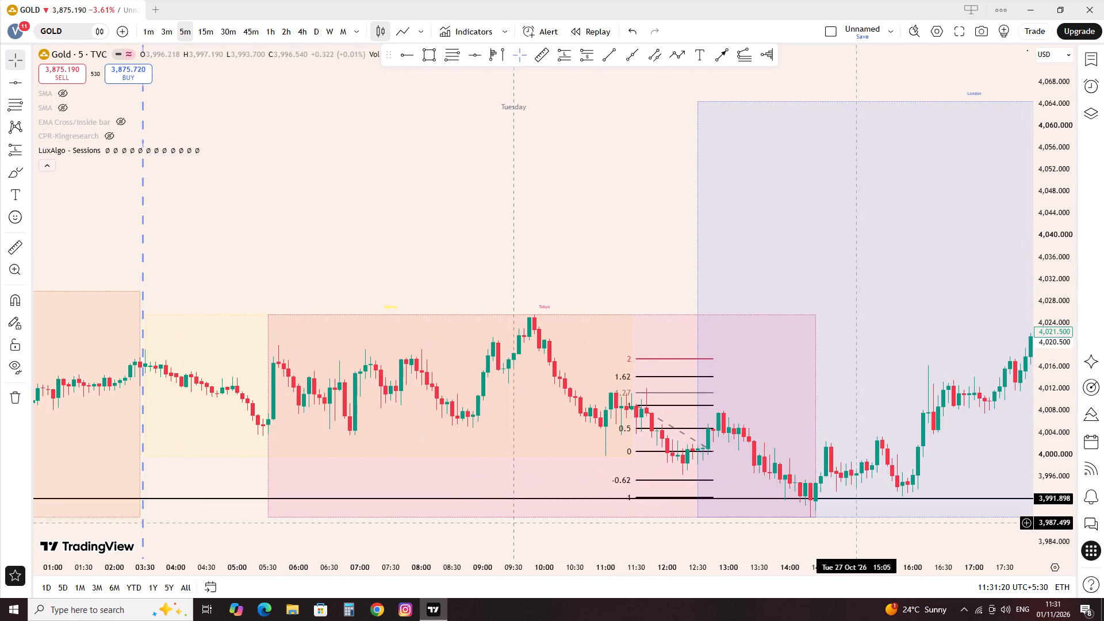
pyautogui.moveTo(895, 520); pyautogui.dragTo(484, 462)
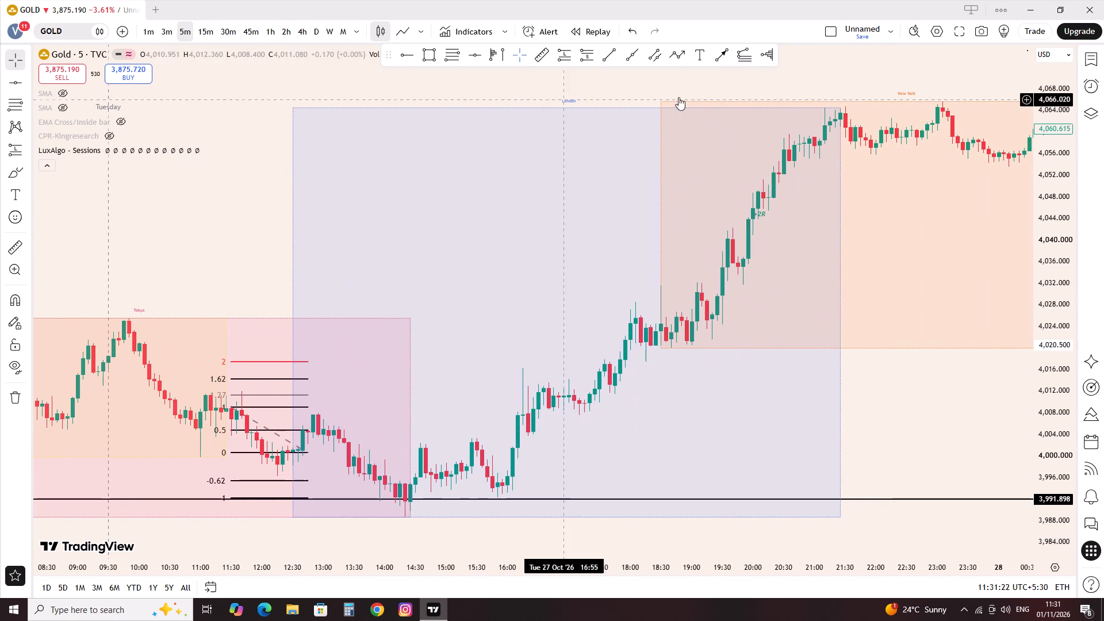
pyautogui.click(554, 53)
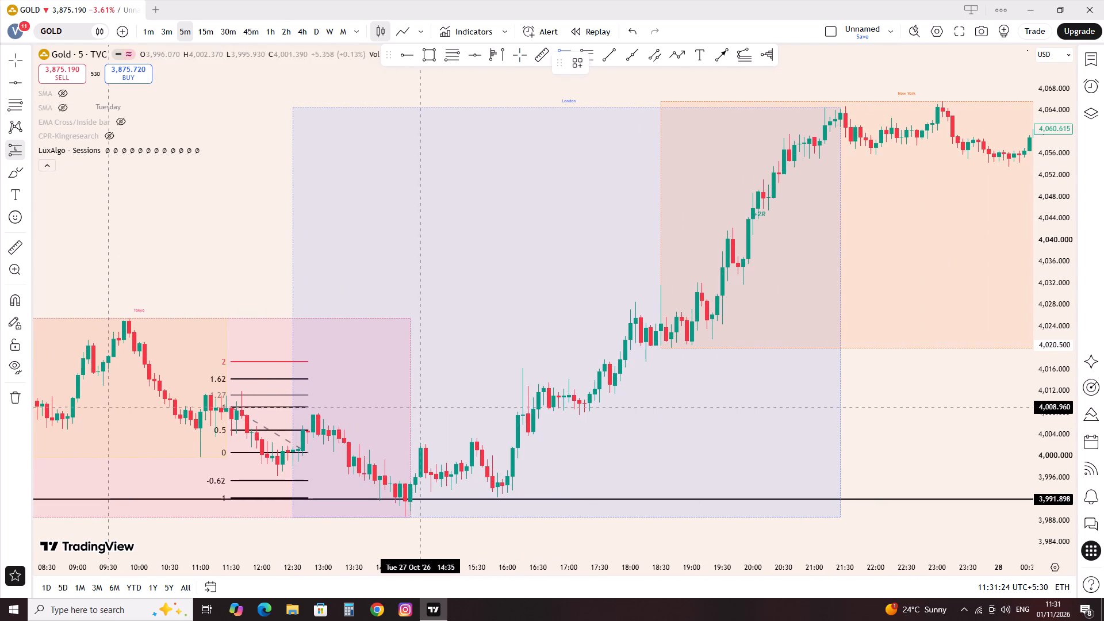
pyautogui.click(413, 482)
pyautogui.scroll(-3, 398, 532)
pyautogui.scroll(-3, 446, 560)
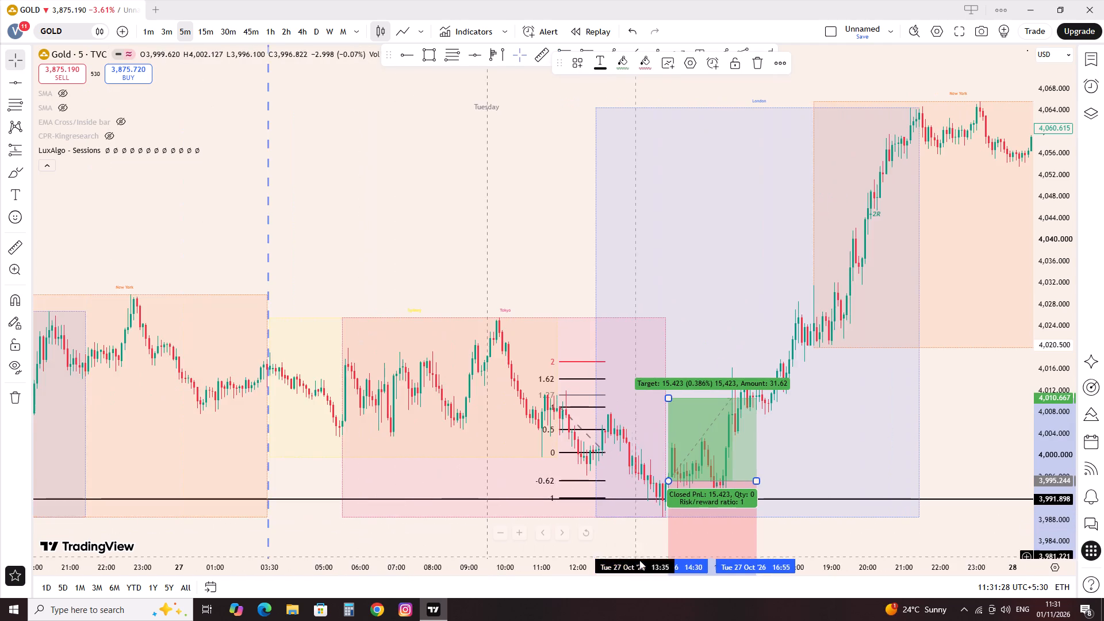
pyautogui.scroll(-2, 641, 560)
pyautogui.moveTo(738, 508); pyautogui.dragTo(753, 470)
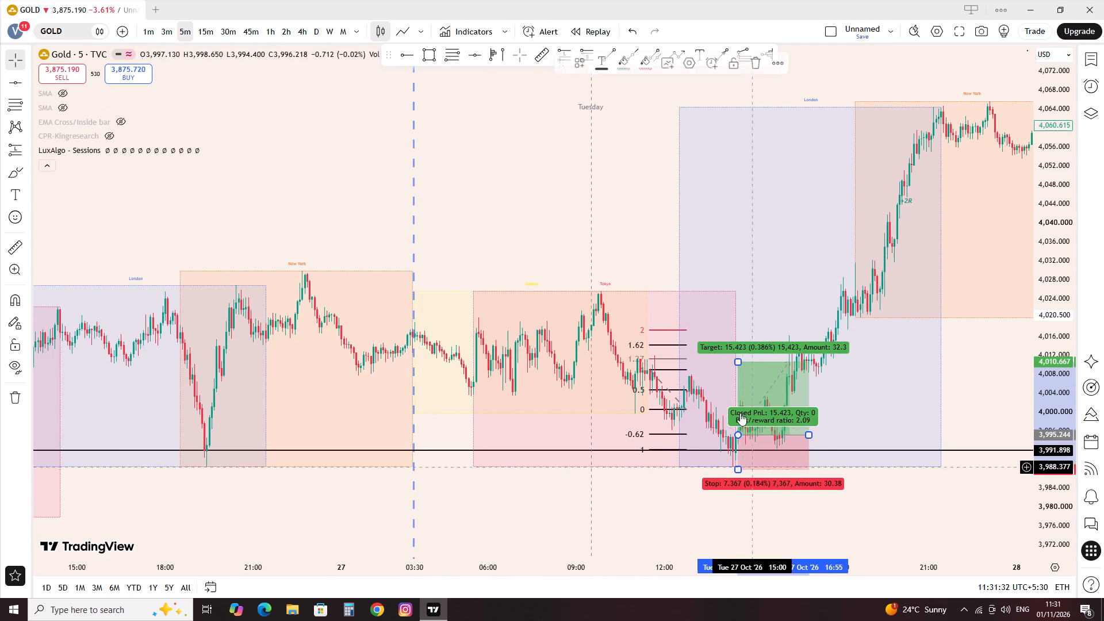
# Shift the long position's entry to about 3,994.4 at 14:25 and extend its target to about 4,025.2.
pyautogui.click(737, 367)
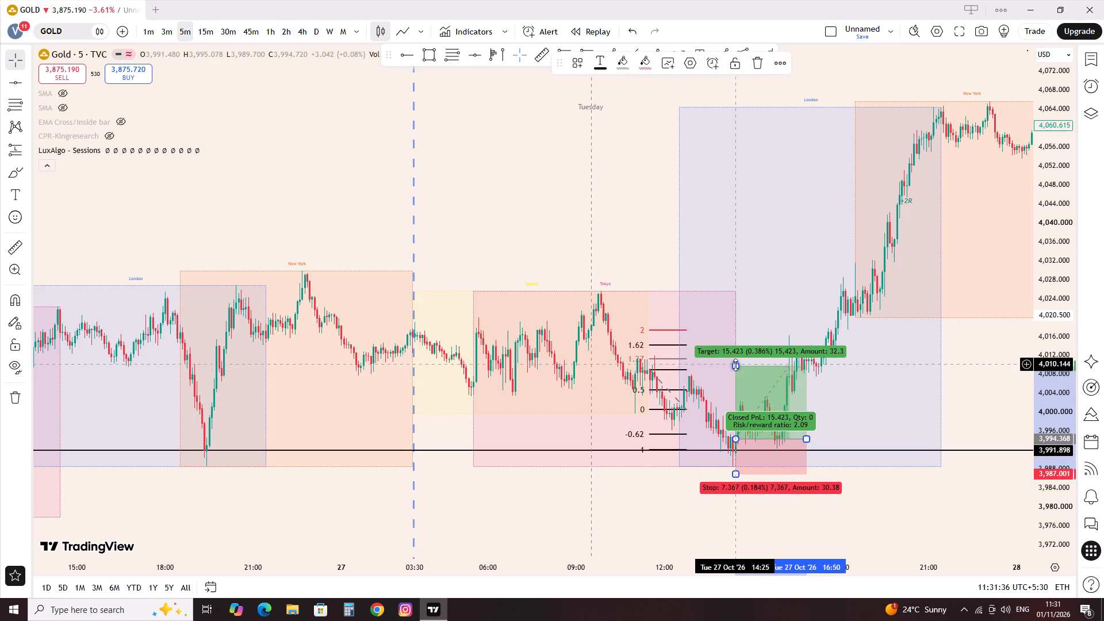
pyautogui.moveTo(735, 365); pyautogui.dragTo(709, 293)
pyautogui.click(604, 237)
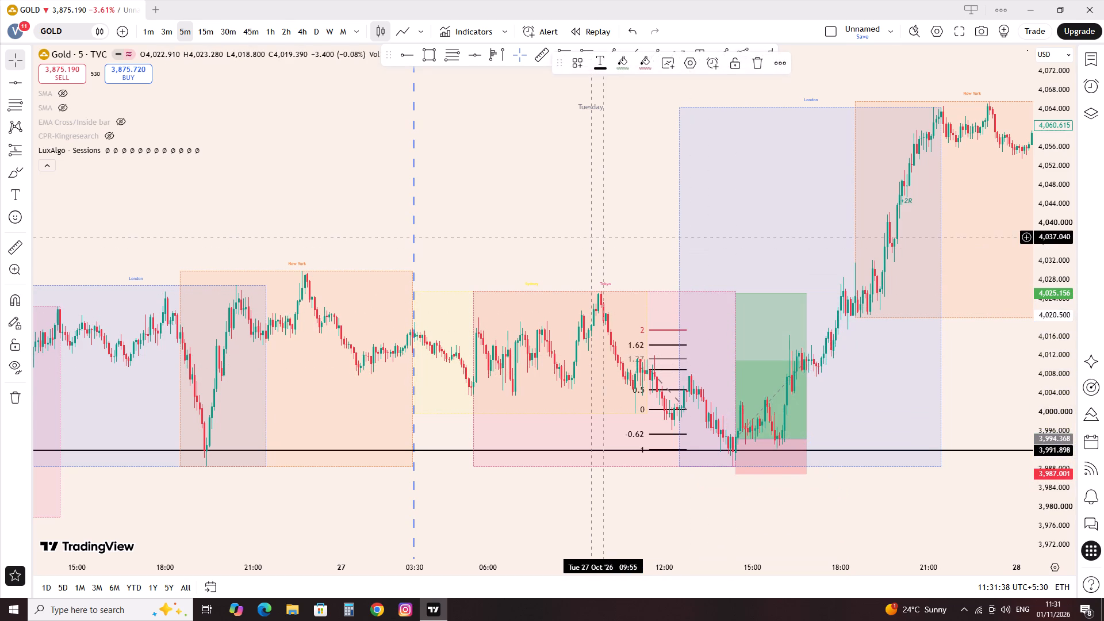
# Delete the Fib Retracement drawn on Tuesday 27 Oct.
pyautogui.click(673, 359)
pyautogui.press('Delete')
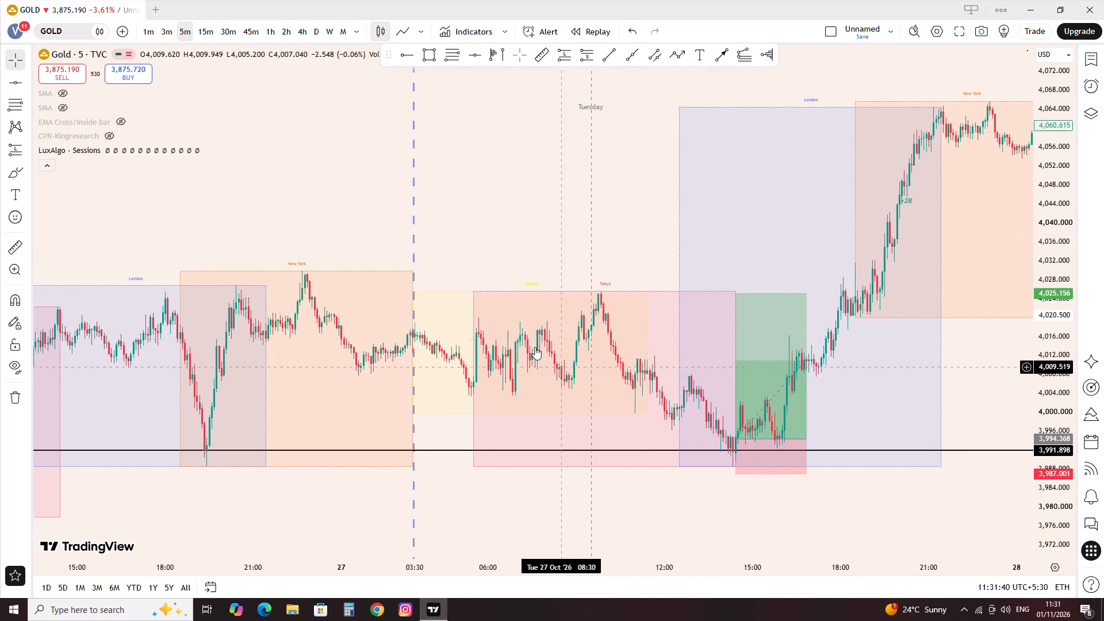
# Disable the New York session in the LuxAlgo - Sessions indicator settings.
pyautogui.scroll(-3, 482, 335)
pyautogui.moveTo(454, 228); pyautogui.dragTo(1022, 297)
pyautogui.scroll(8, 773, 132)
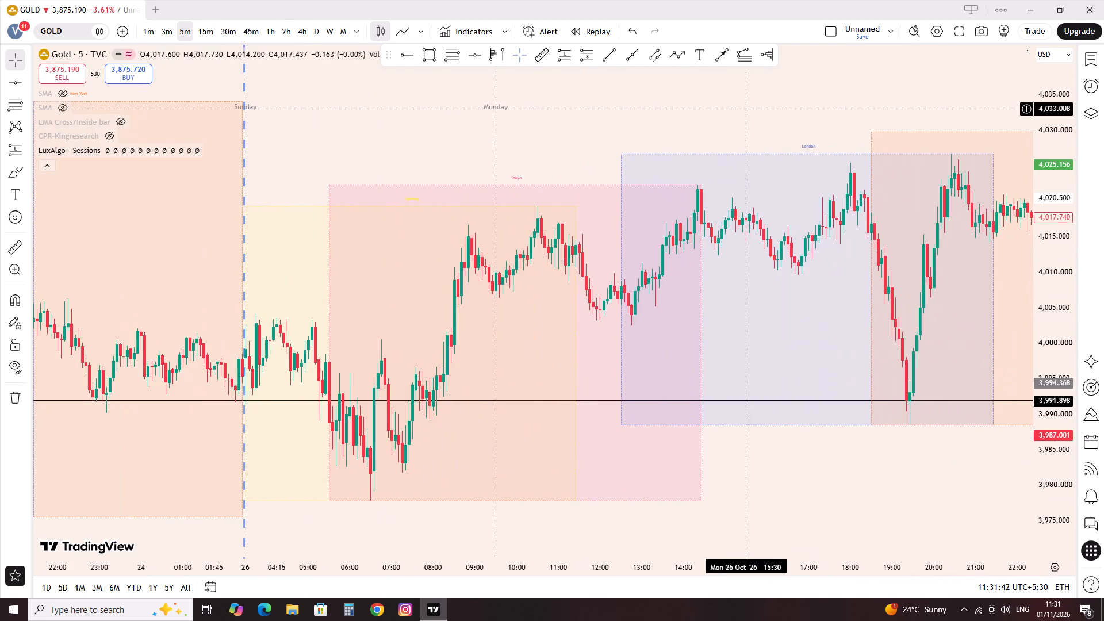
pyautogui.moveTo(554, 142); pyautogui.dragTo(853, 294)
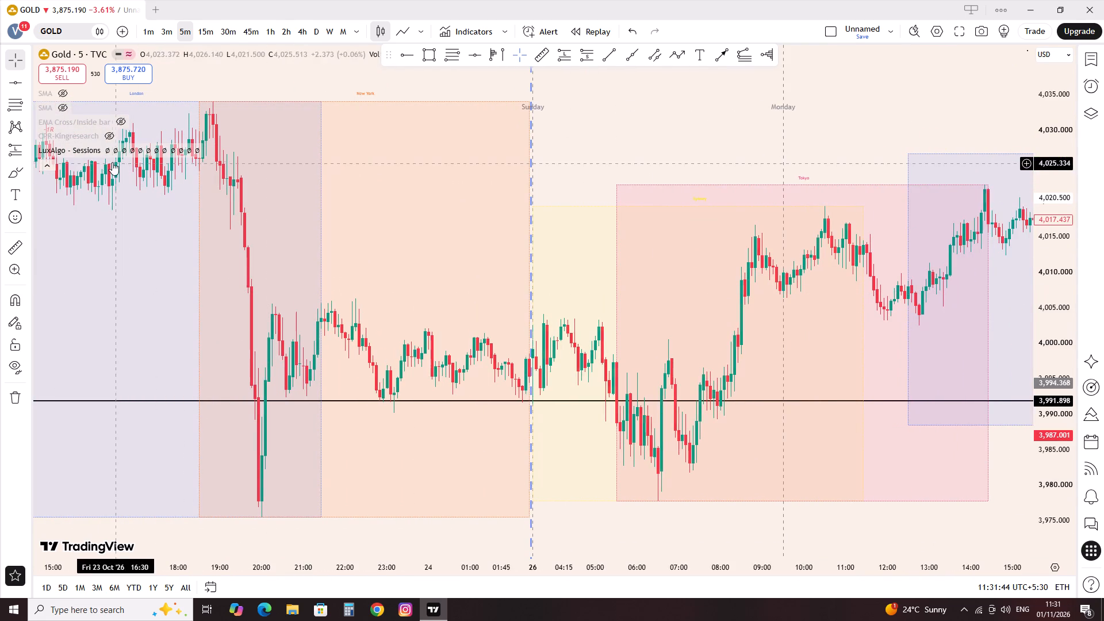
pyautogui.click(59, 152)
pyautogui.click(118, 149)
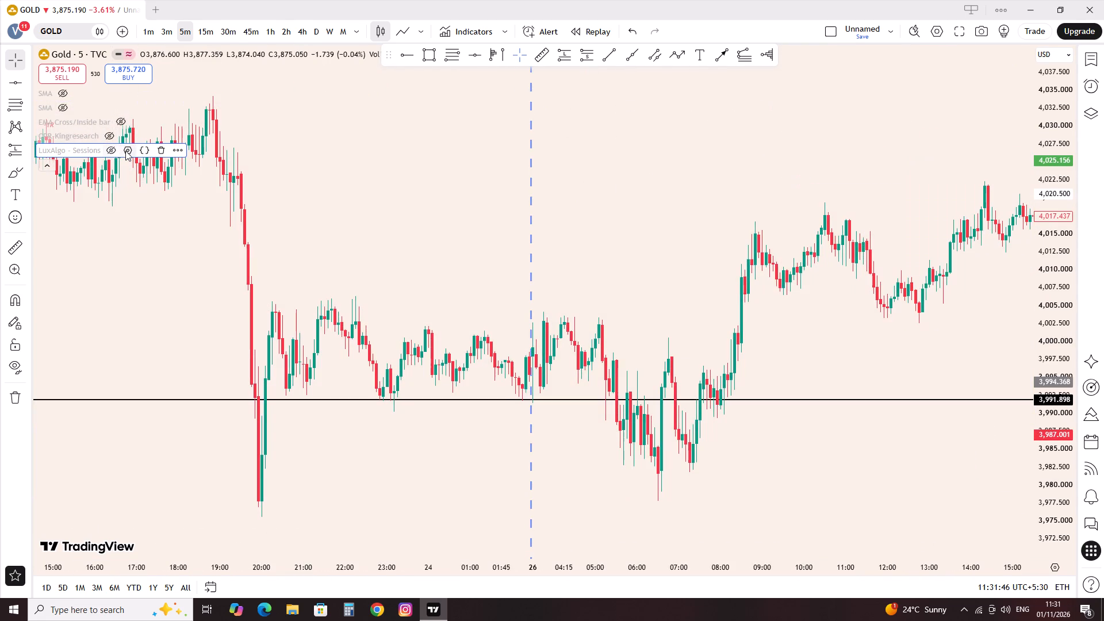
pyautogui.click(114, 153)
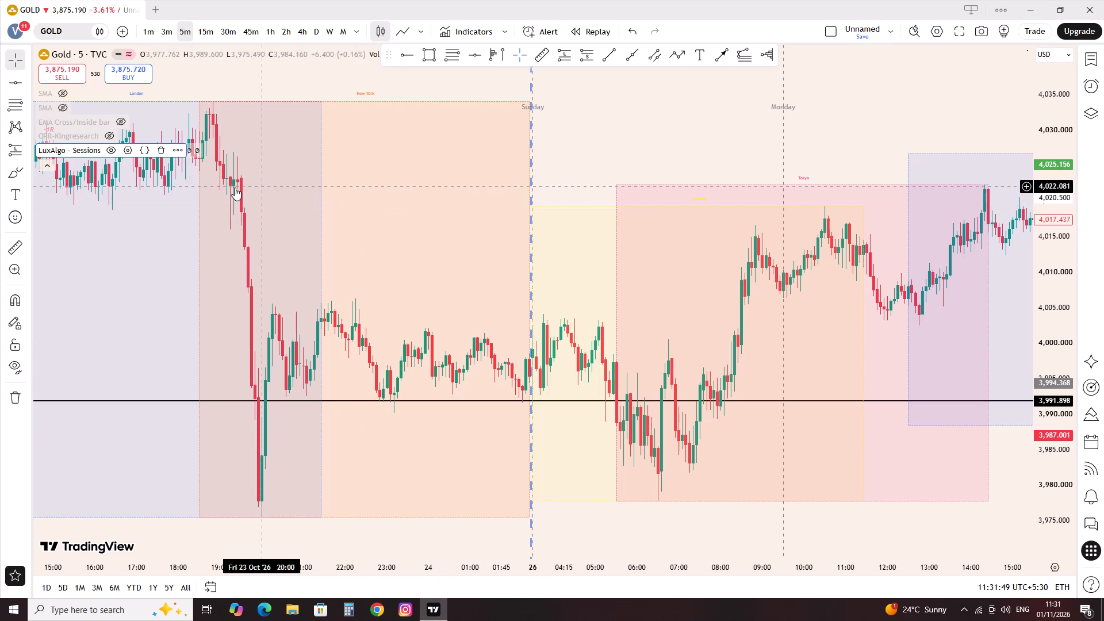
pyautogui.click(123, 146)
pyautogui.click(466, 82)
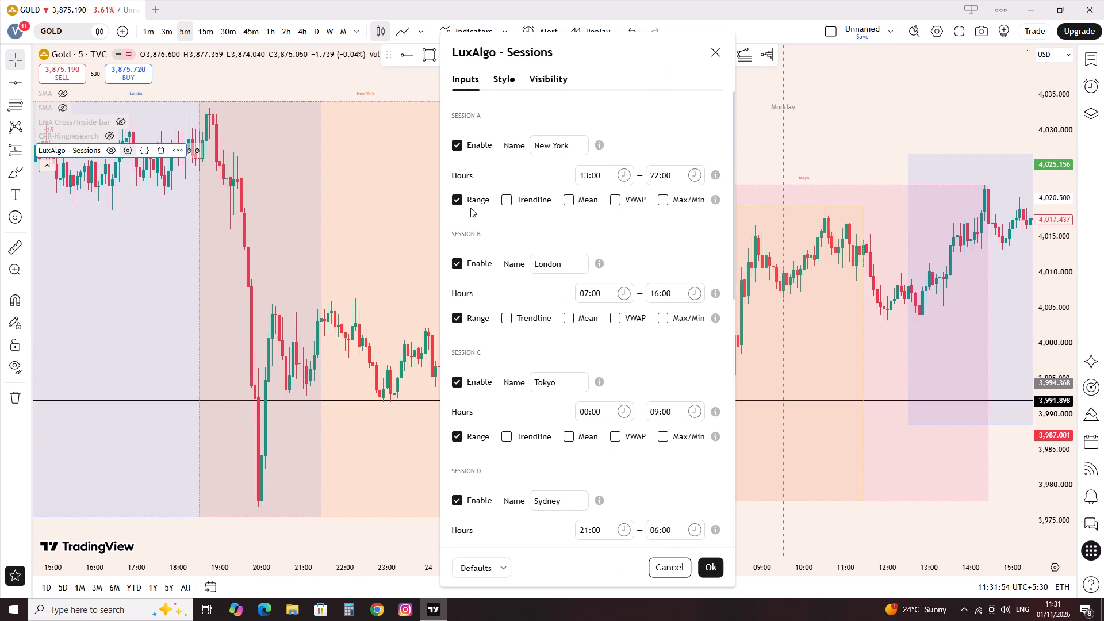
pyautogui.click(458, 140)
# Change the Sydney session colour to blue in the Sessions indicator and apply the settings.
pyautogui.click(493, 74)
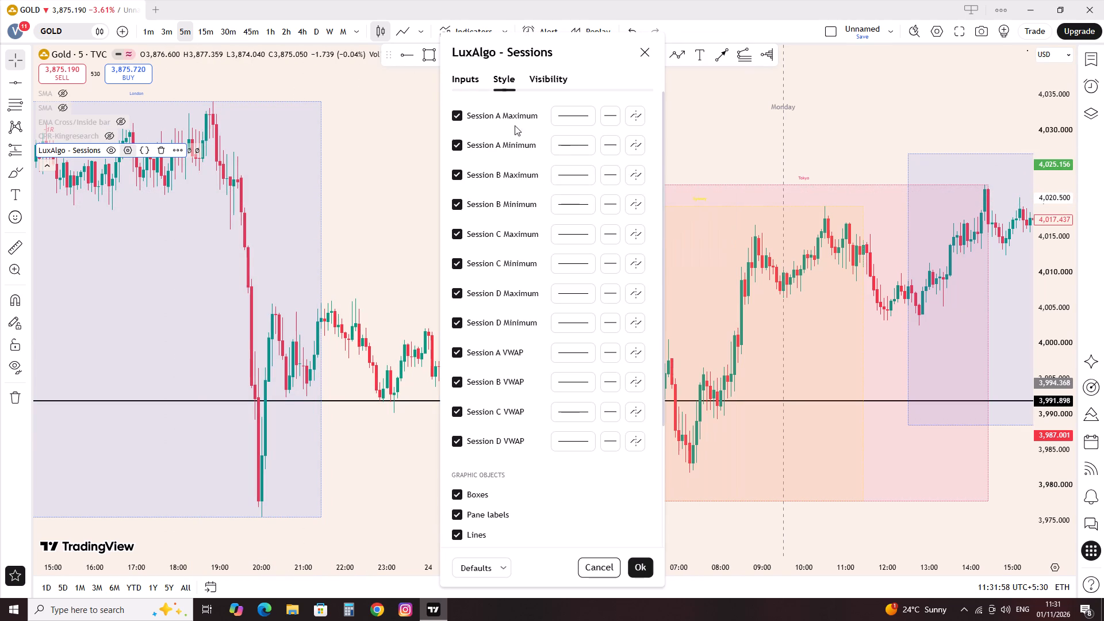
pyautogui.scroll(-3, 548, 340)
pyautogui.click(546, 79)
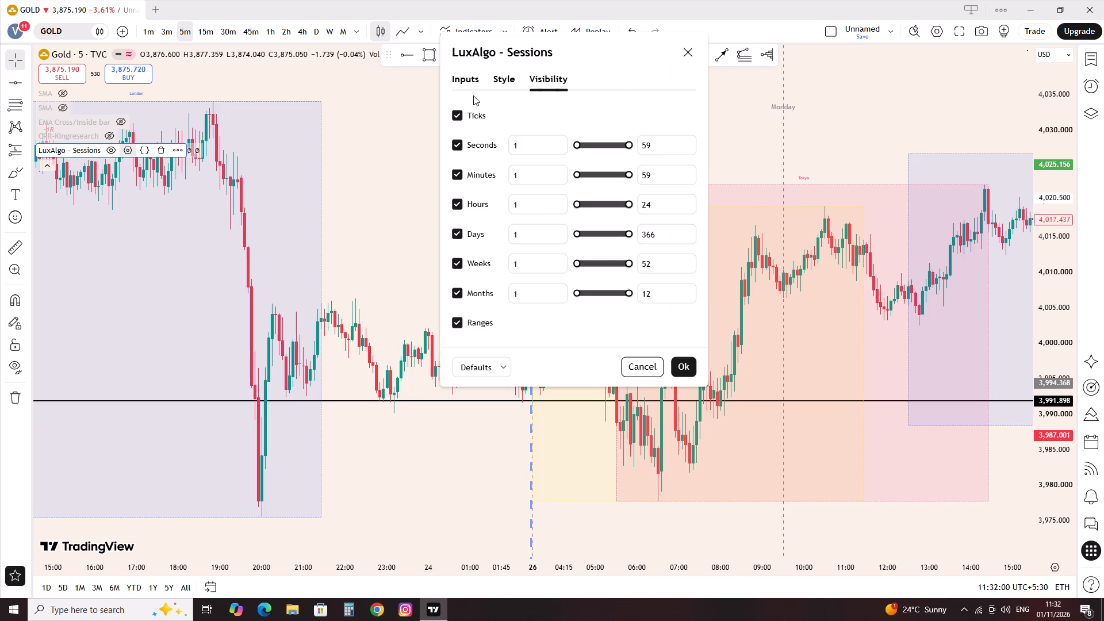
pyautogui.click(457, 87)
pyautogui.scroll(-10, 526, 236)
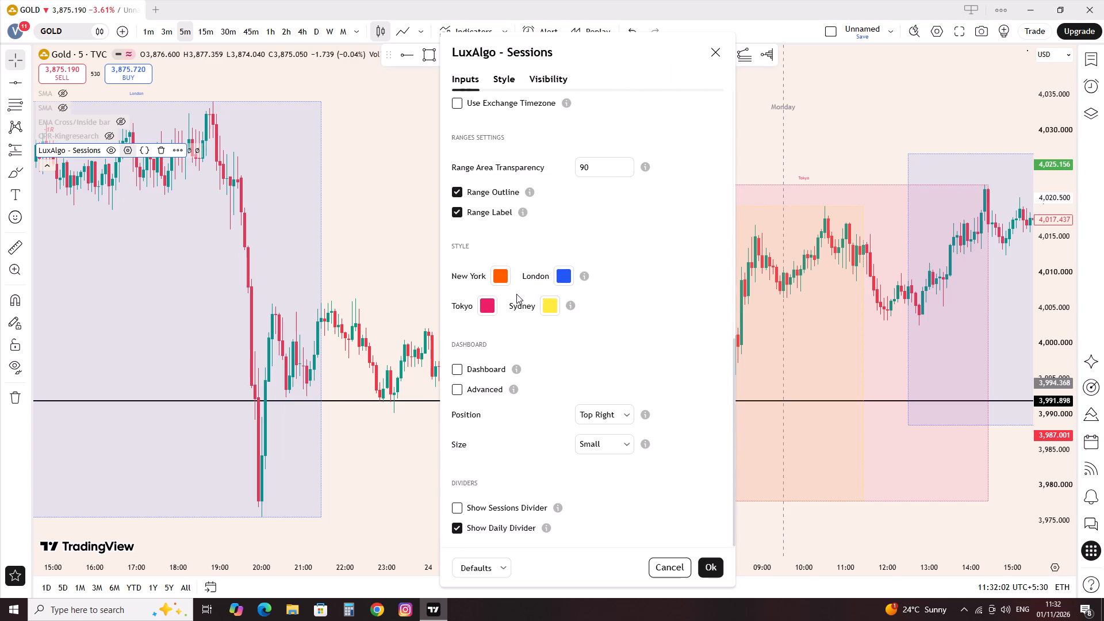
pyautogui.click(546, 303)
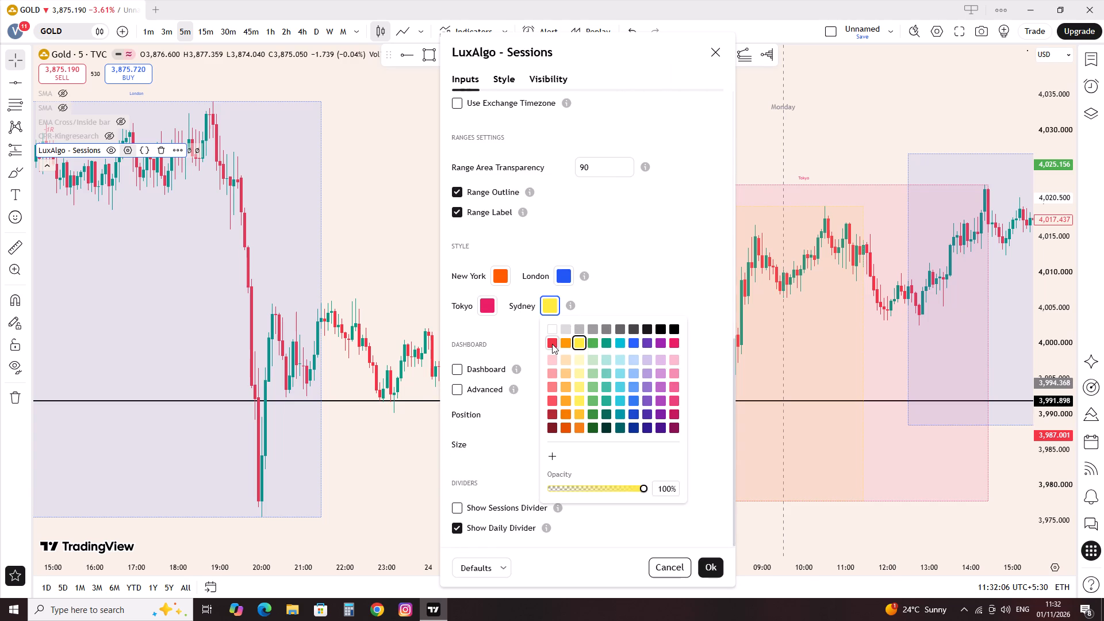
pyautogui.click(635, 340)
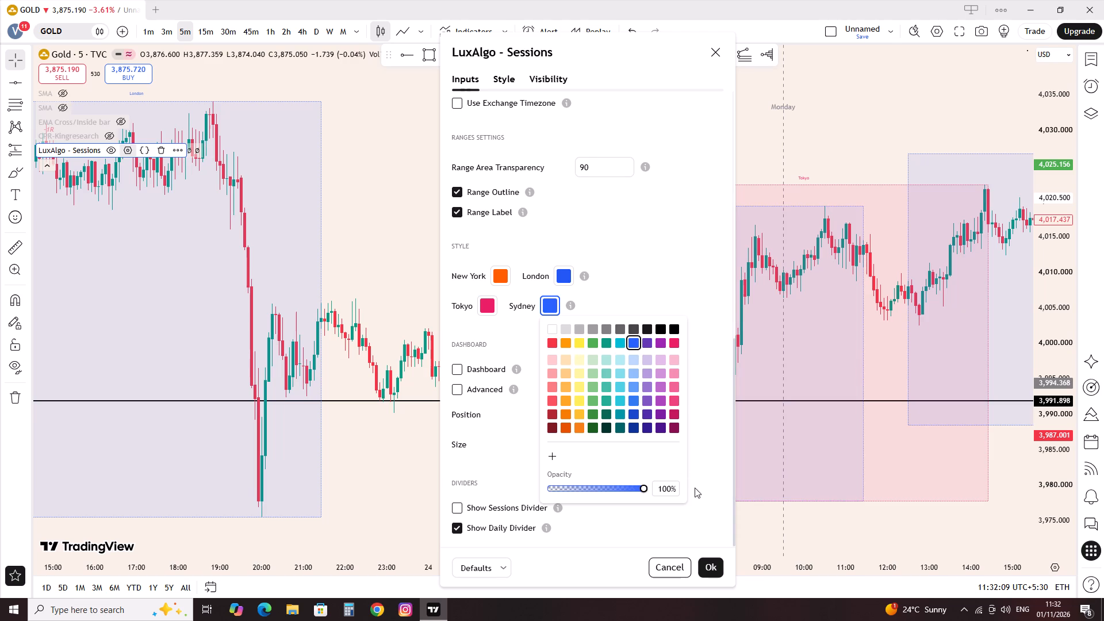
pyautogui.click(720, 570)
pyautogui.click(796, 505)
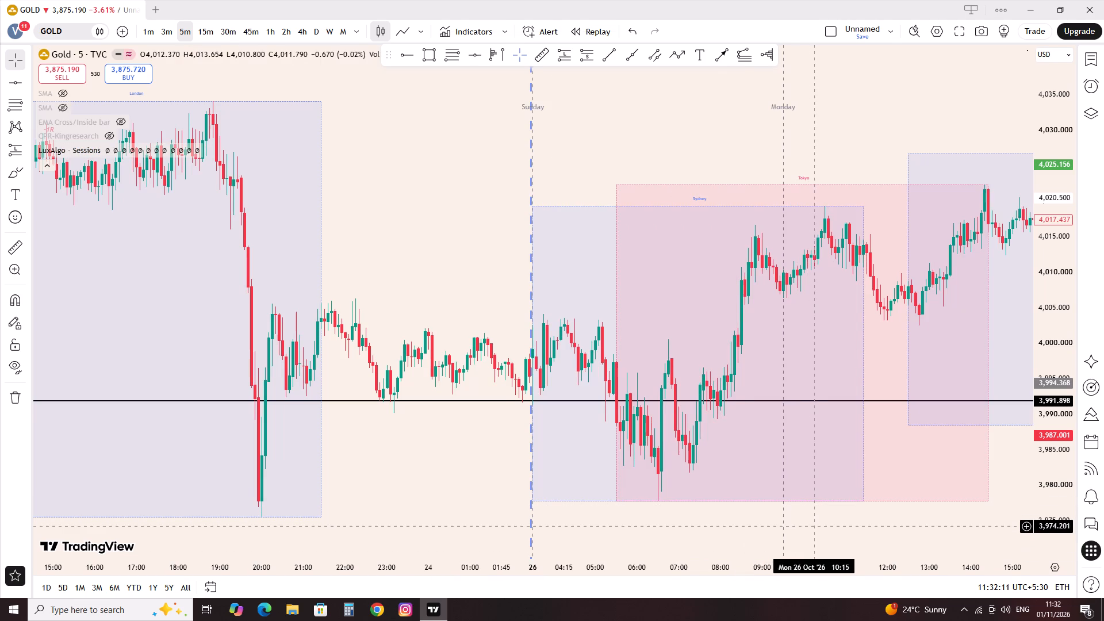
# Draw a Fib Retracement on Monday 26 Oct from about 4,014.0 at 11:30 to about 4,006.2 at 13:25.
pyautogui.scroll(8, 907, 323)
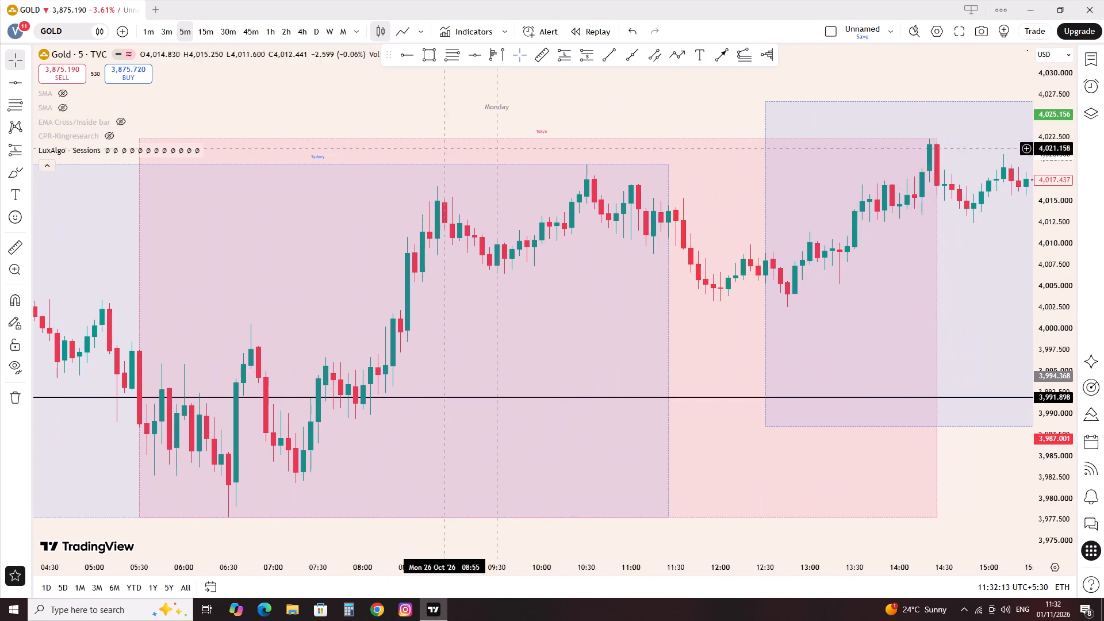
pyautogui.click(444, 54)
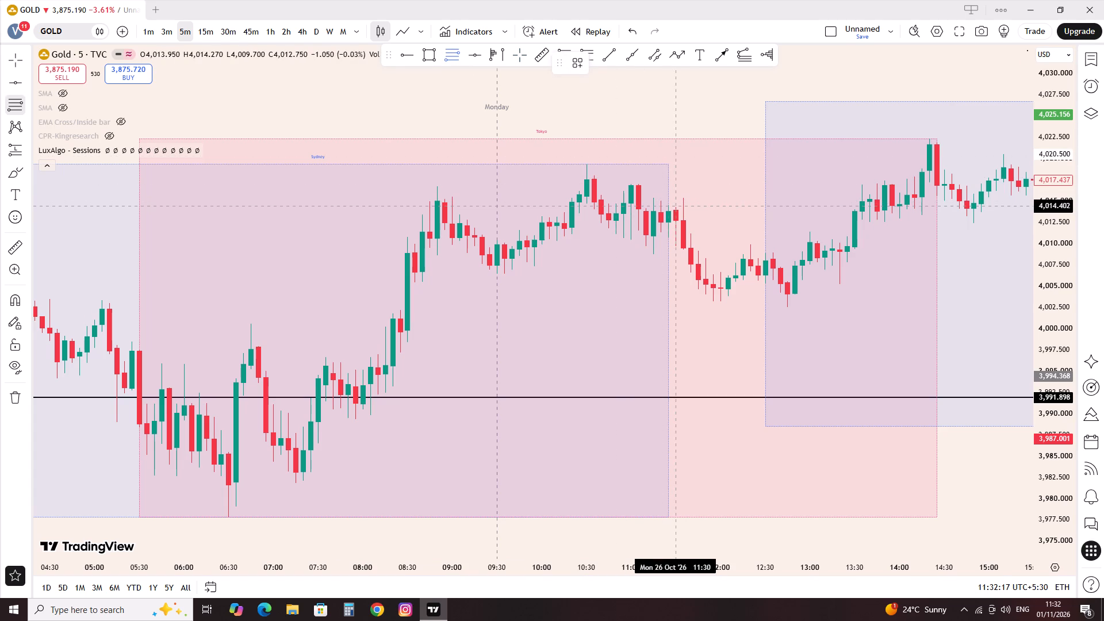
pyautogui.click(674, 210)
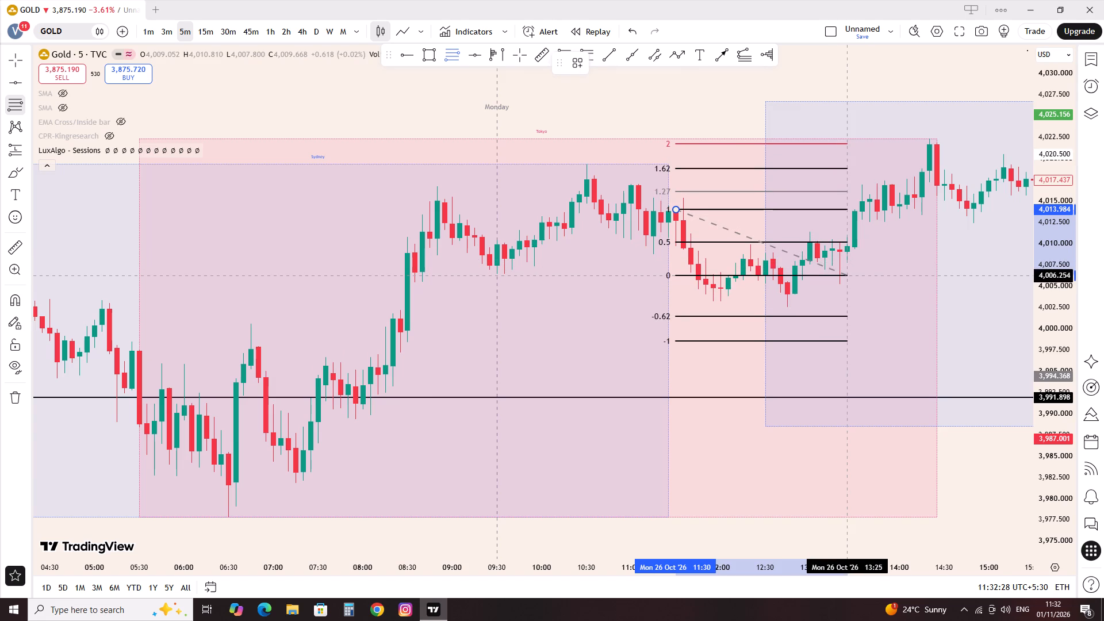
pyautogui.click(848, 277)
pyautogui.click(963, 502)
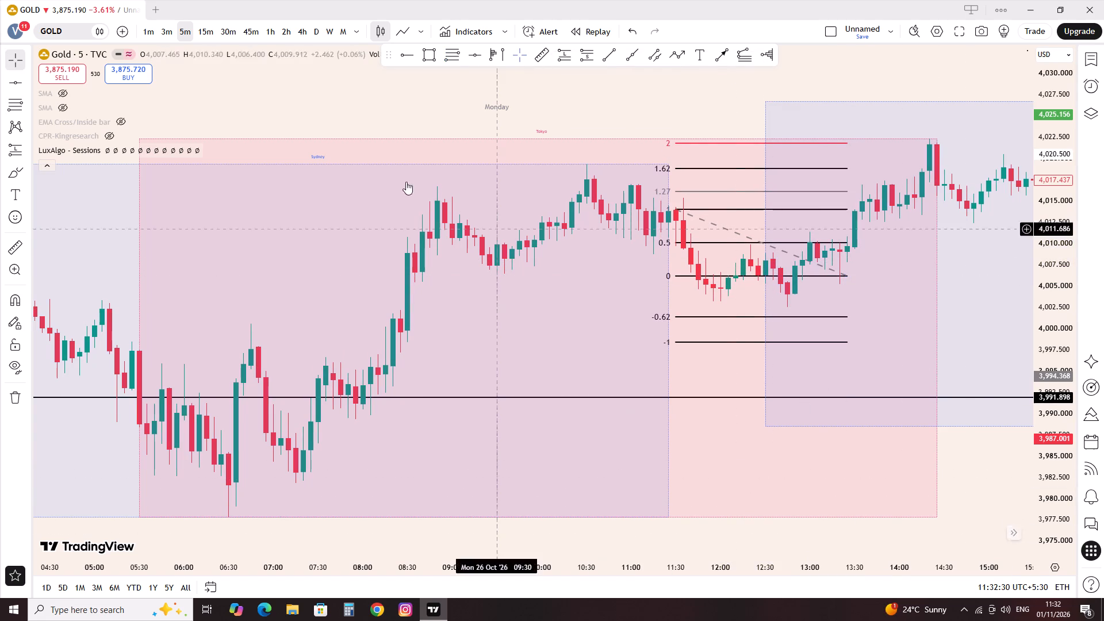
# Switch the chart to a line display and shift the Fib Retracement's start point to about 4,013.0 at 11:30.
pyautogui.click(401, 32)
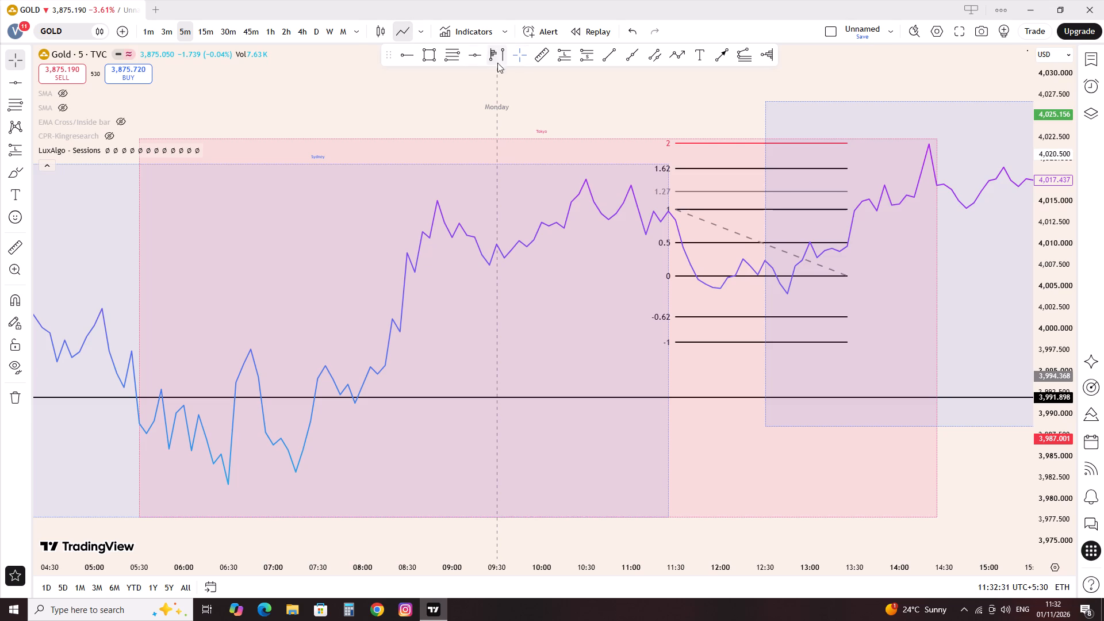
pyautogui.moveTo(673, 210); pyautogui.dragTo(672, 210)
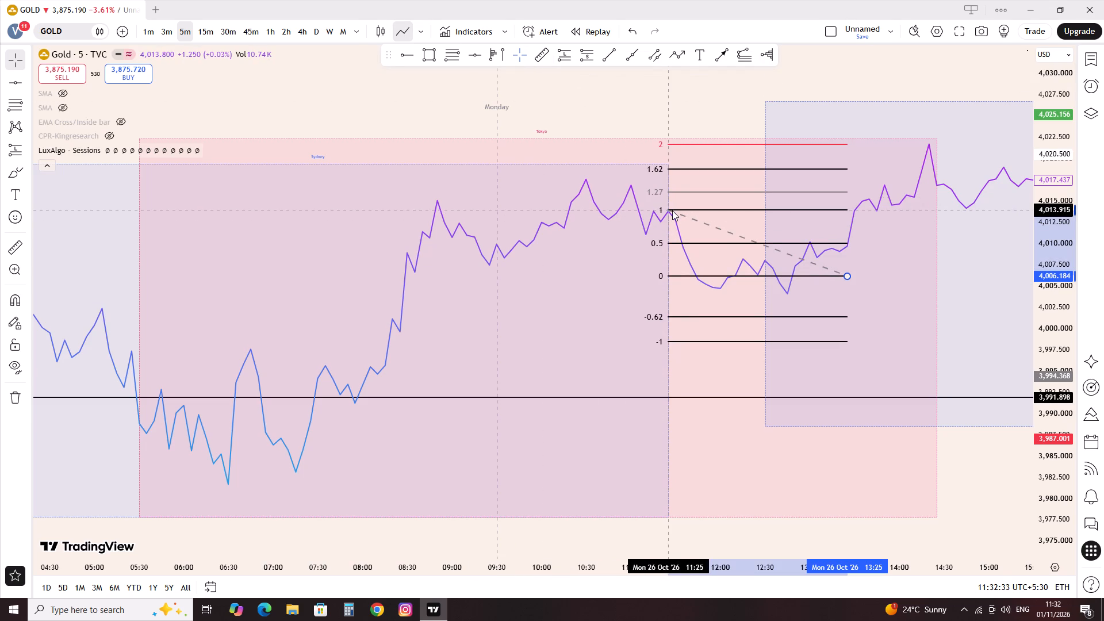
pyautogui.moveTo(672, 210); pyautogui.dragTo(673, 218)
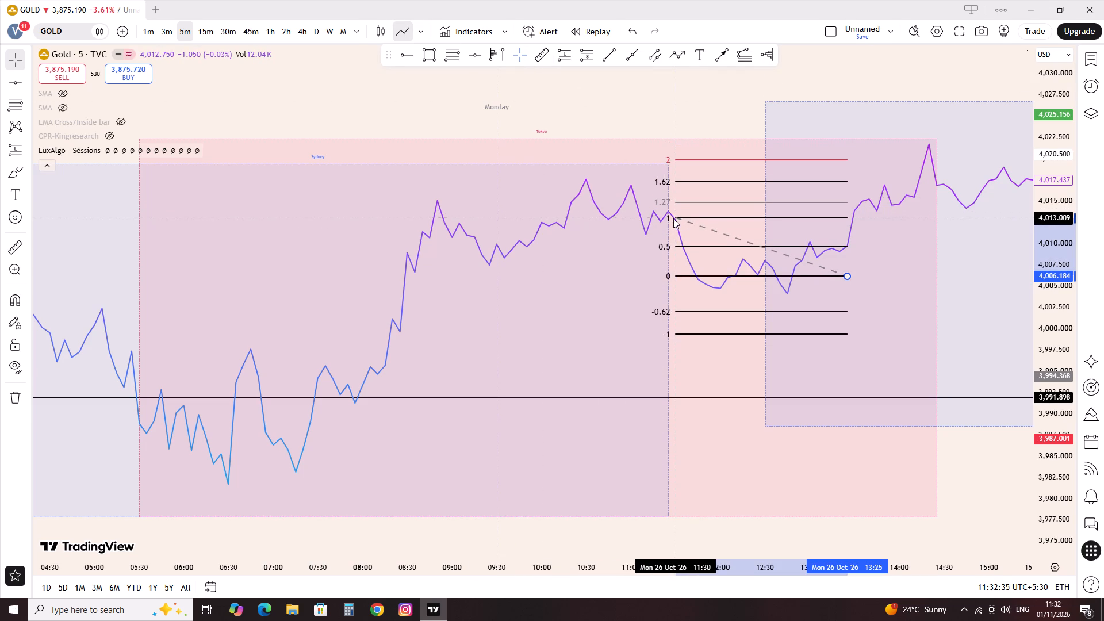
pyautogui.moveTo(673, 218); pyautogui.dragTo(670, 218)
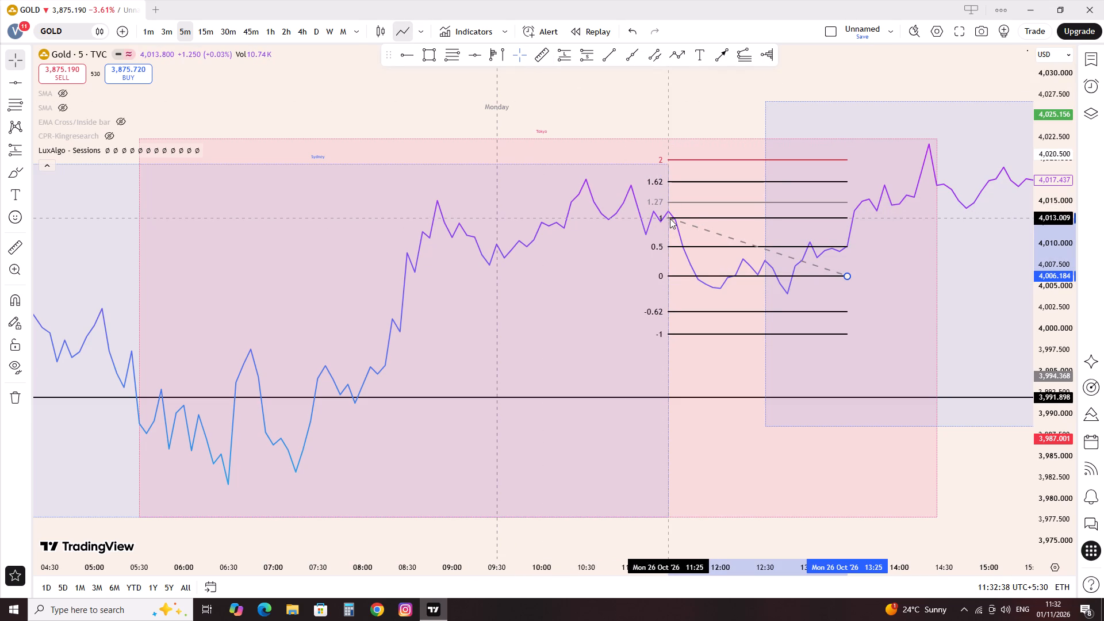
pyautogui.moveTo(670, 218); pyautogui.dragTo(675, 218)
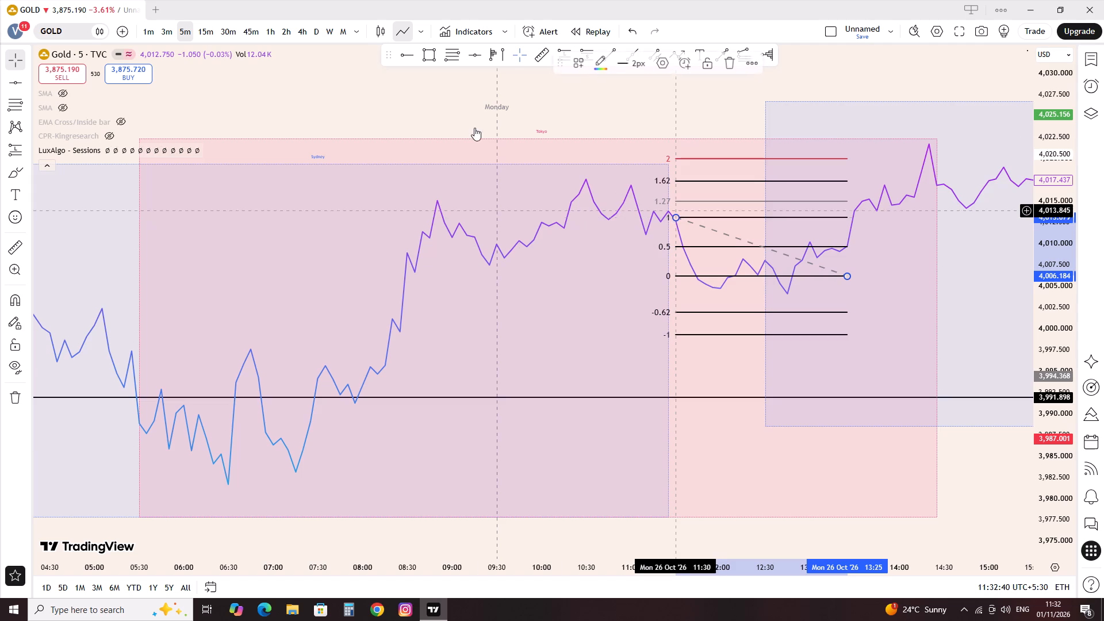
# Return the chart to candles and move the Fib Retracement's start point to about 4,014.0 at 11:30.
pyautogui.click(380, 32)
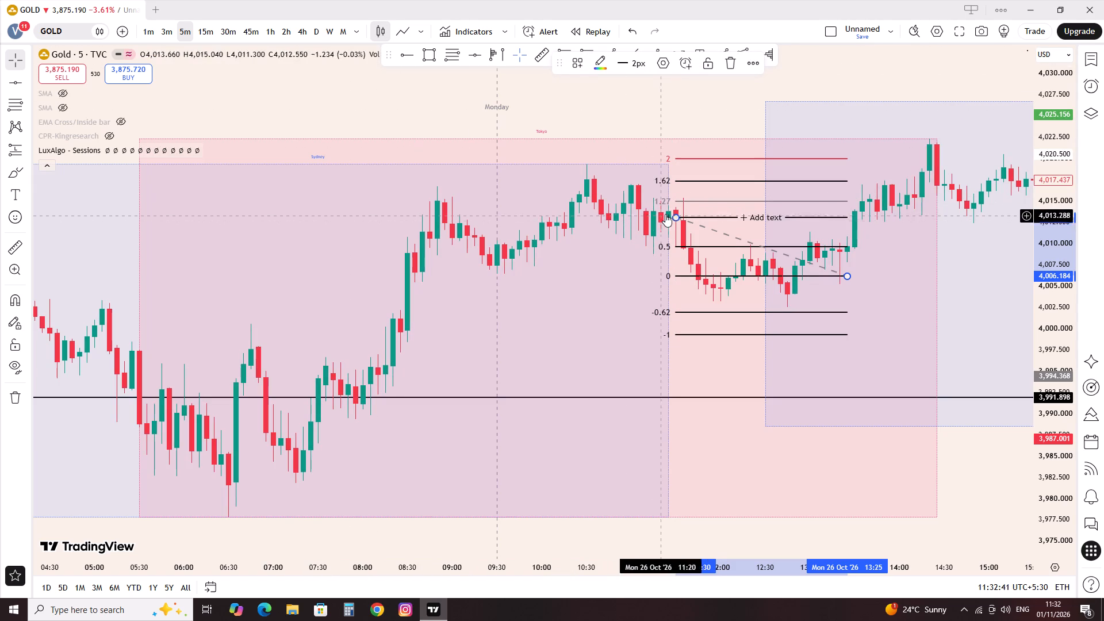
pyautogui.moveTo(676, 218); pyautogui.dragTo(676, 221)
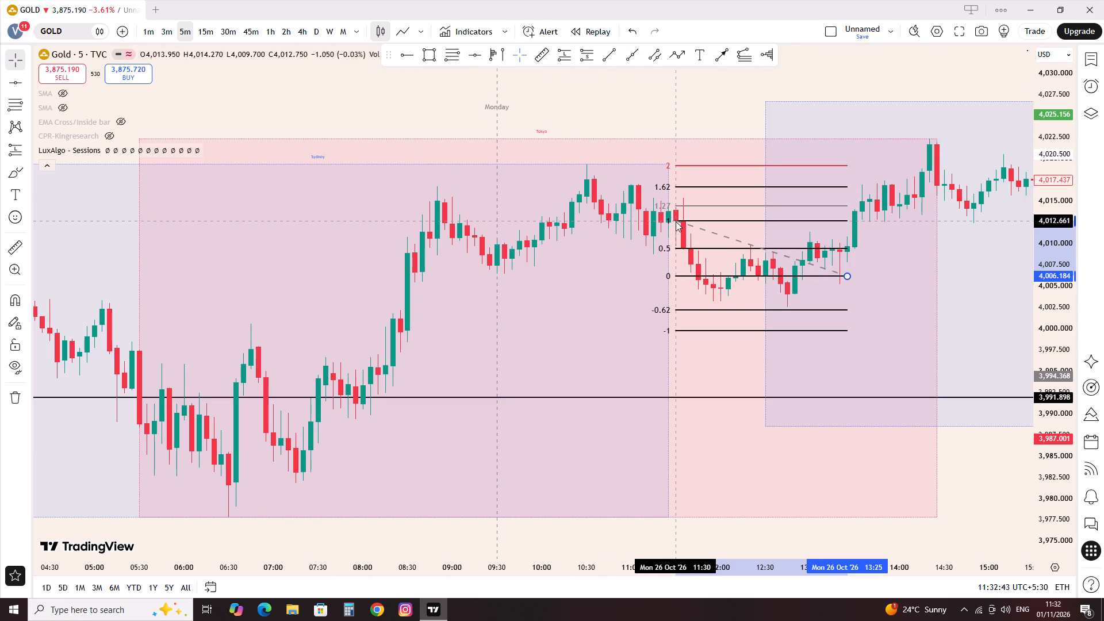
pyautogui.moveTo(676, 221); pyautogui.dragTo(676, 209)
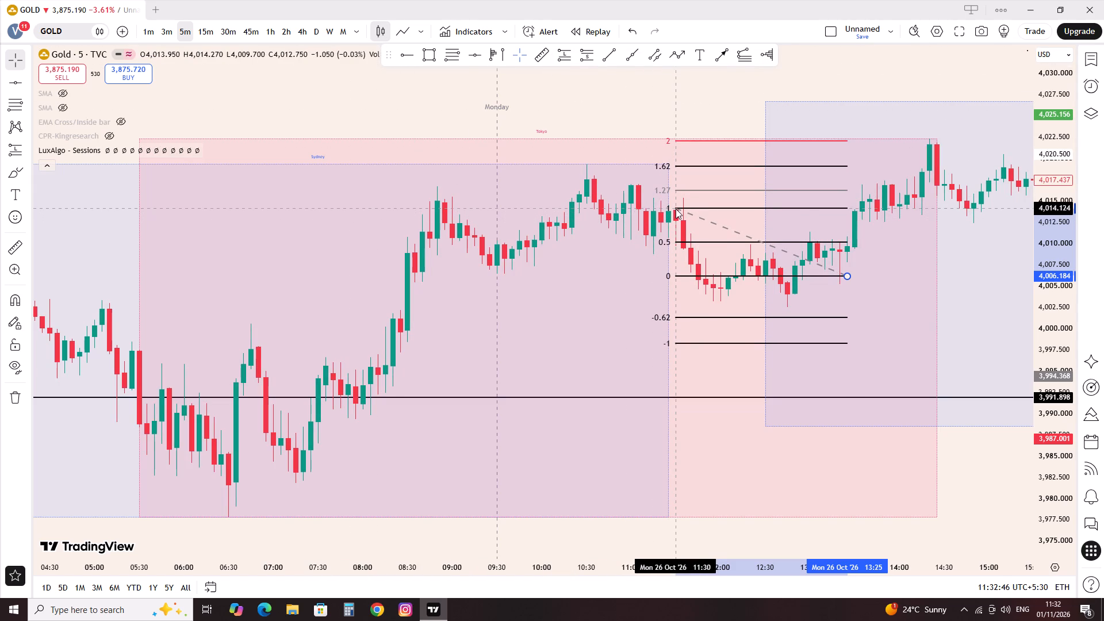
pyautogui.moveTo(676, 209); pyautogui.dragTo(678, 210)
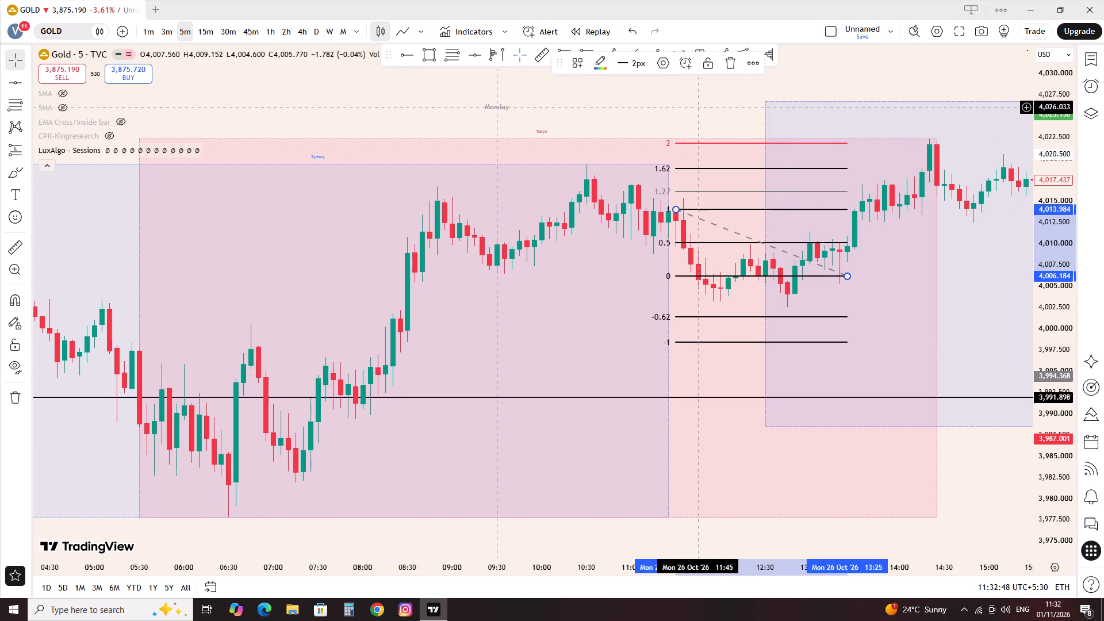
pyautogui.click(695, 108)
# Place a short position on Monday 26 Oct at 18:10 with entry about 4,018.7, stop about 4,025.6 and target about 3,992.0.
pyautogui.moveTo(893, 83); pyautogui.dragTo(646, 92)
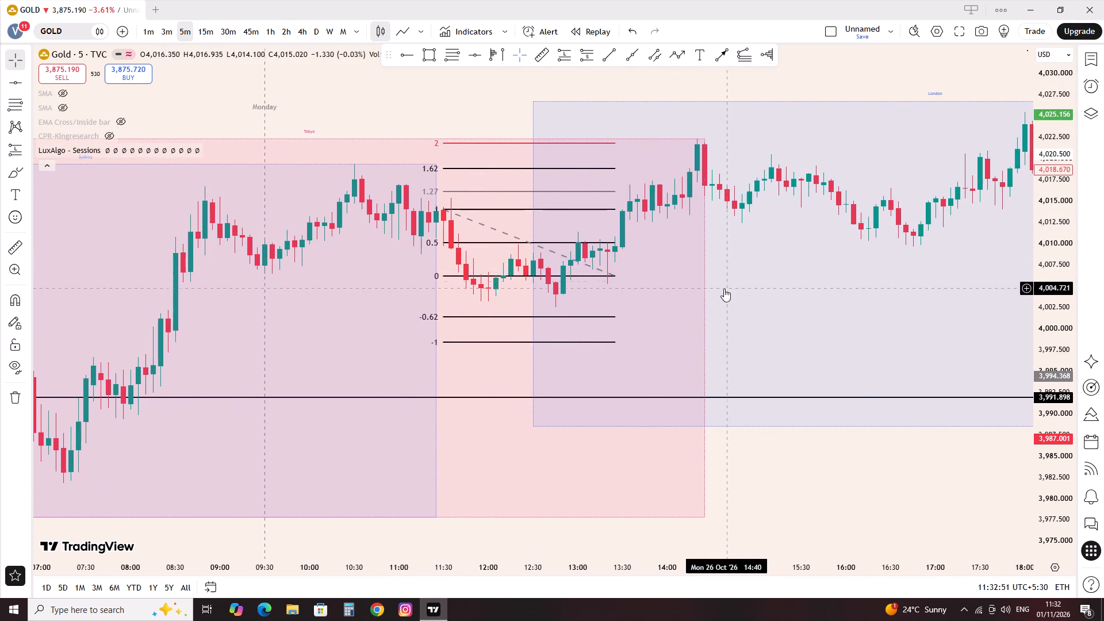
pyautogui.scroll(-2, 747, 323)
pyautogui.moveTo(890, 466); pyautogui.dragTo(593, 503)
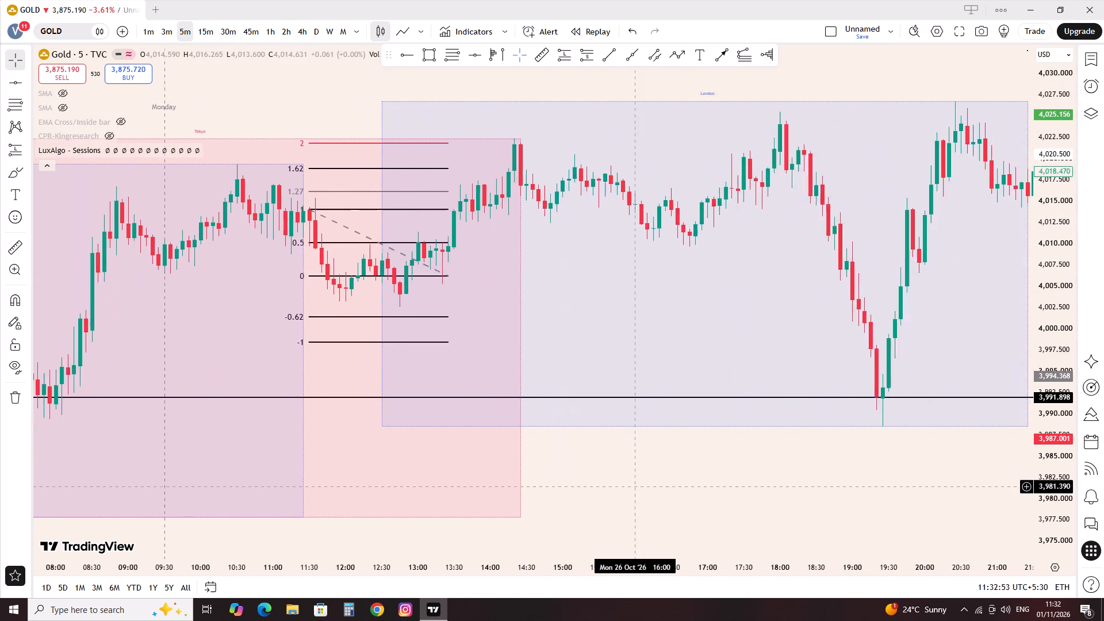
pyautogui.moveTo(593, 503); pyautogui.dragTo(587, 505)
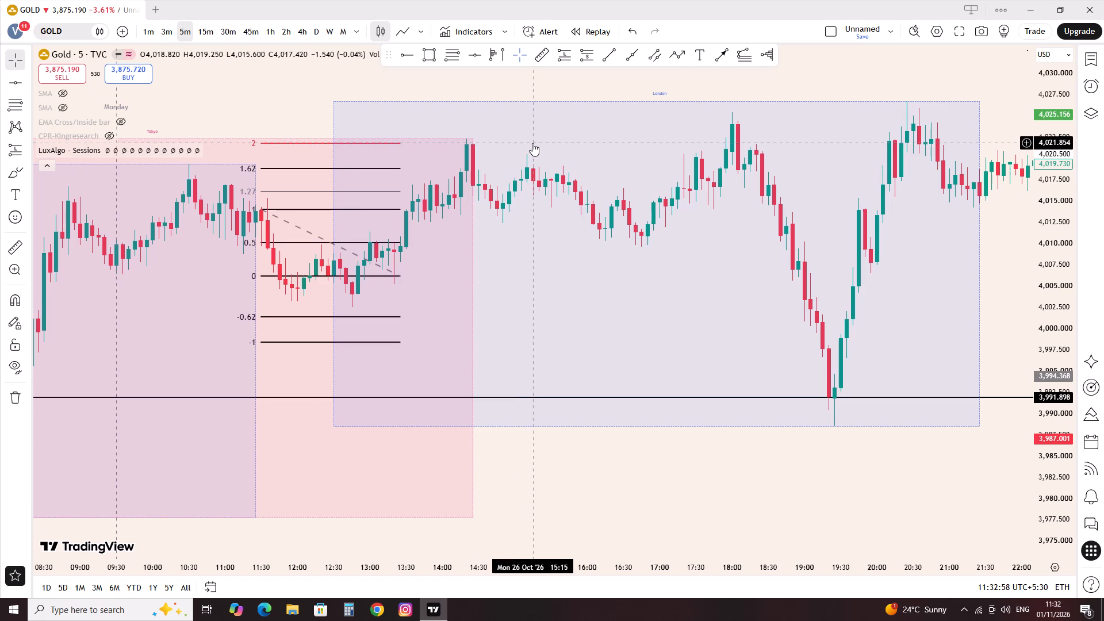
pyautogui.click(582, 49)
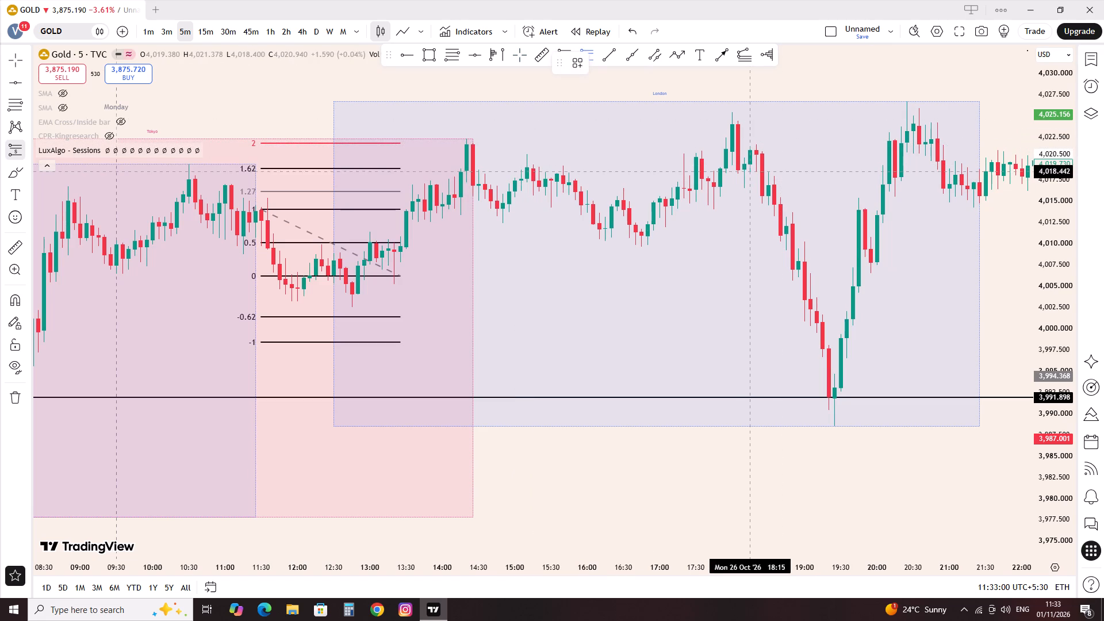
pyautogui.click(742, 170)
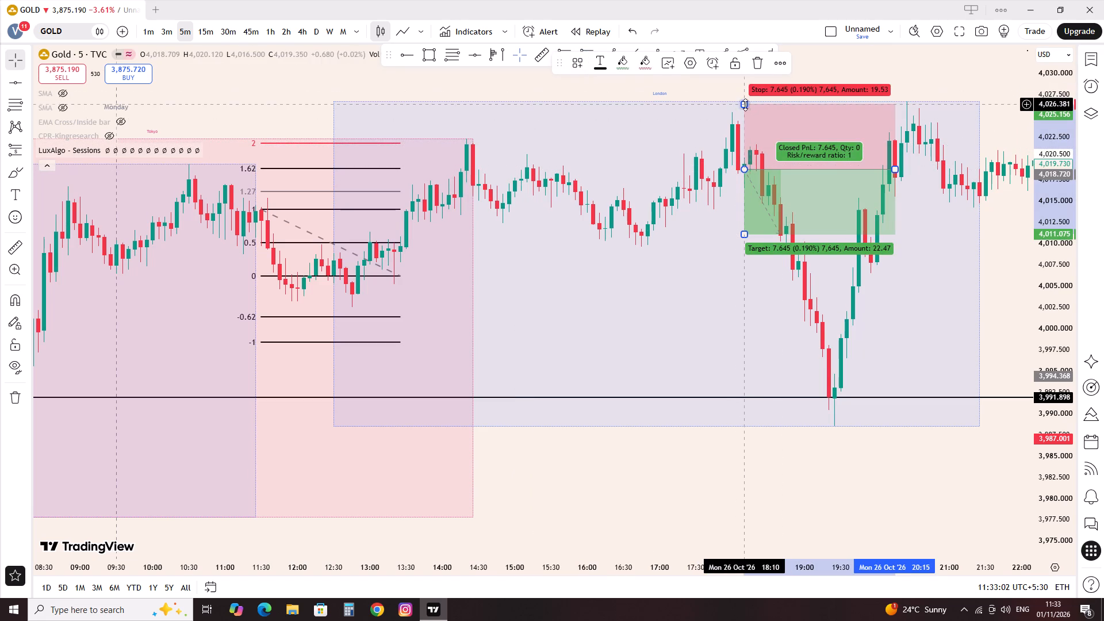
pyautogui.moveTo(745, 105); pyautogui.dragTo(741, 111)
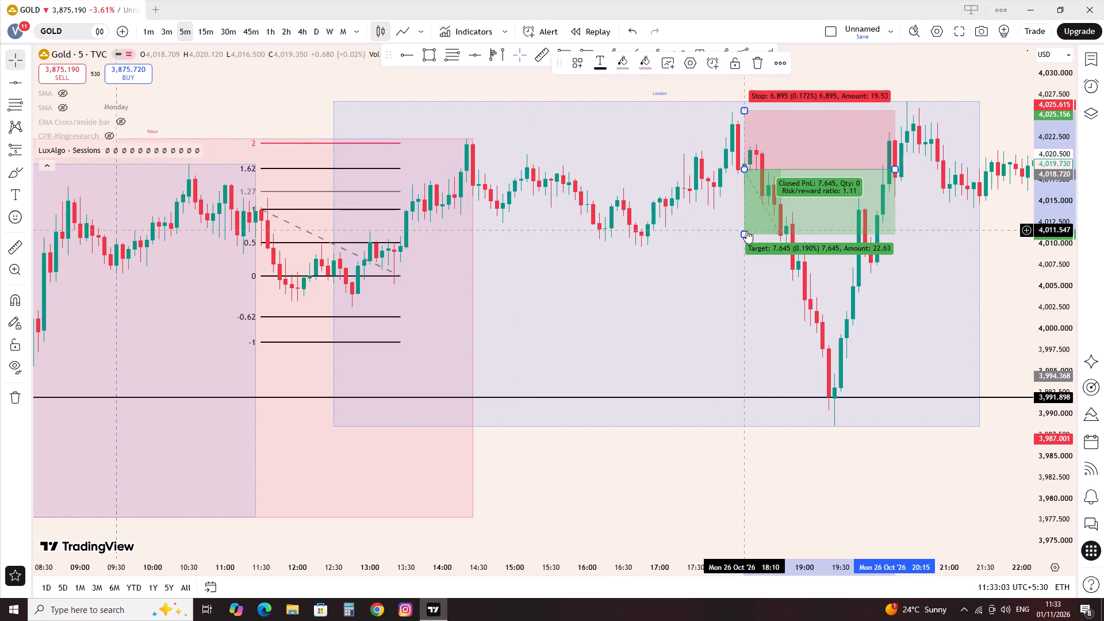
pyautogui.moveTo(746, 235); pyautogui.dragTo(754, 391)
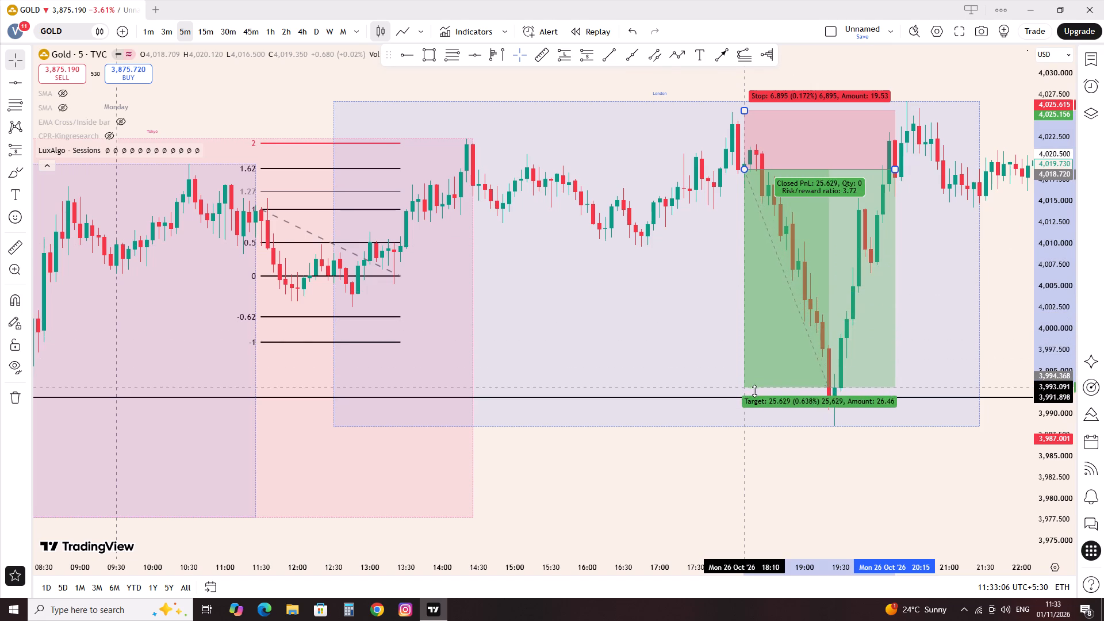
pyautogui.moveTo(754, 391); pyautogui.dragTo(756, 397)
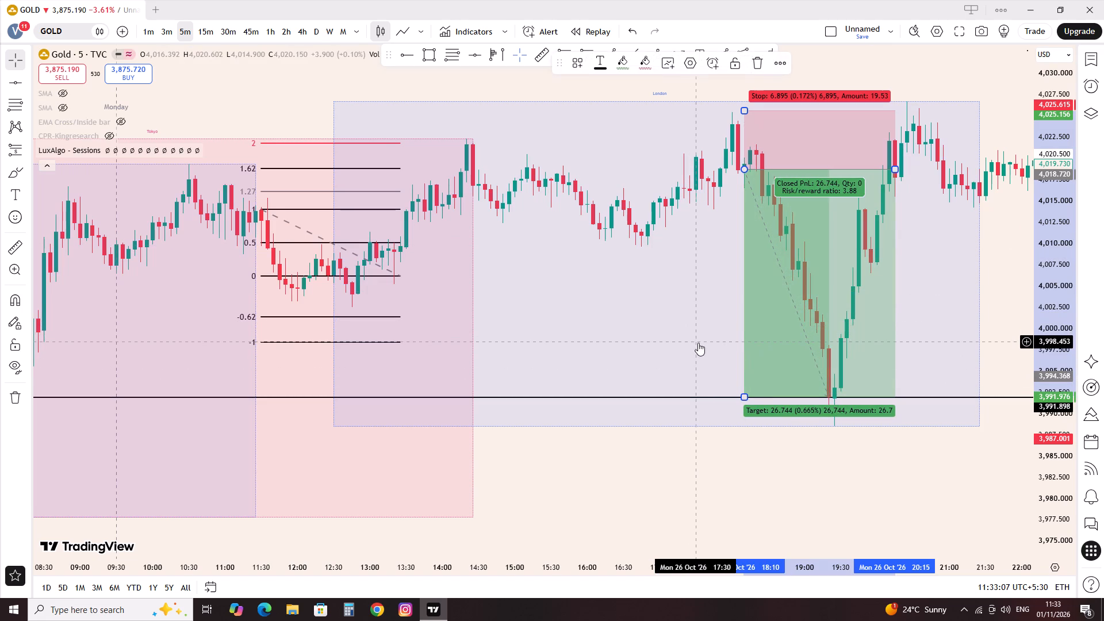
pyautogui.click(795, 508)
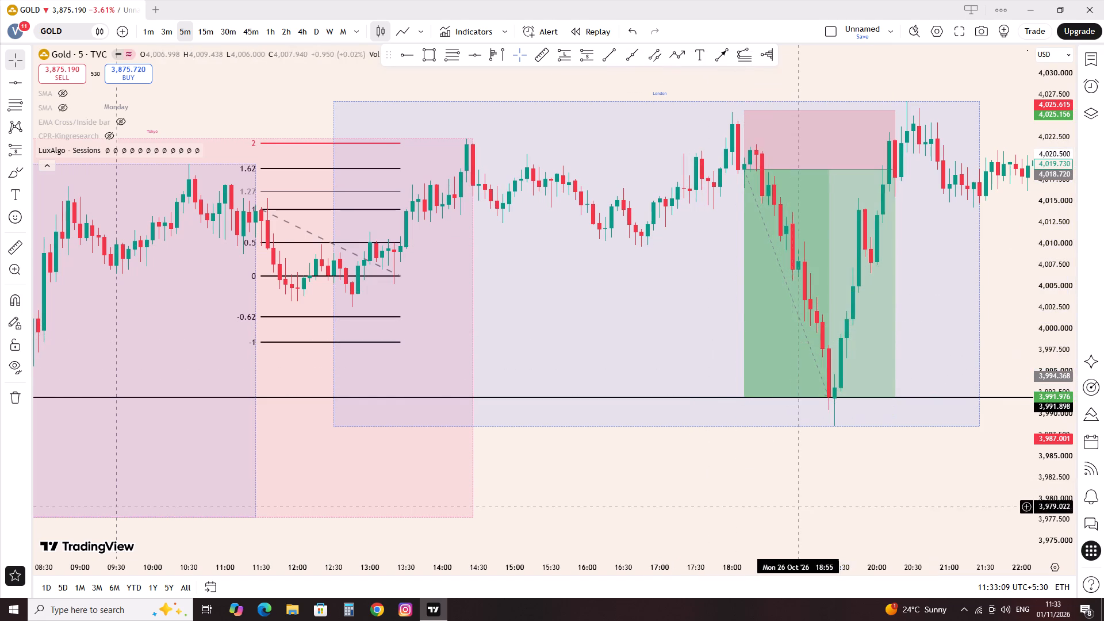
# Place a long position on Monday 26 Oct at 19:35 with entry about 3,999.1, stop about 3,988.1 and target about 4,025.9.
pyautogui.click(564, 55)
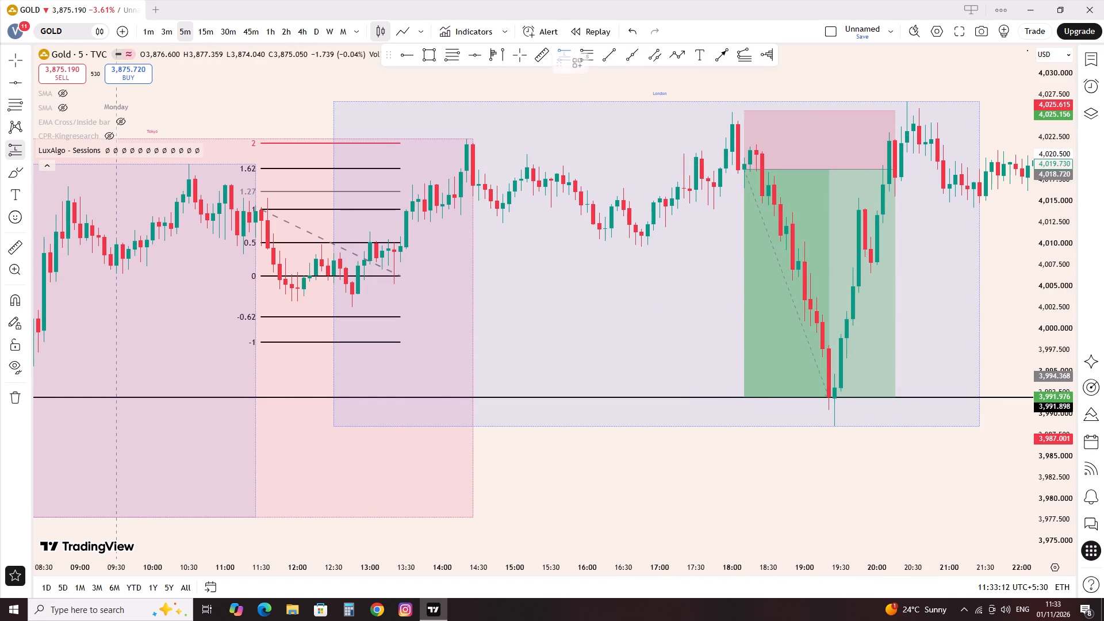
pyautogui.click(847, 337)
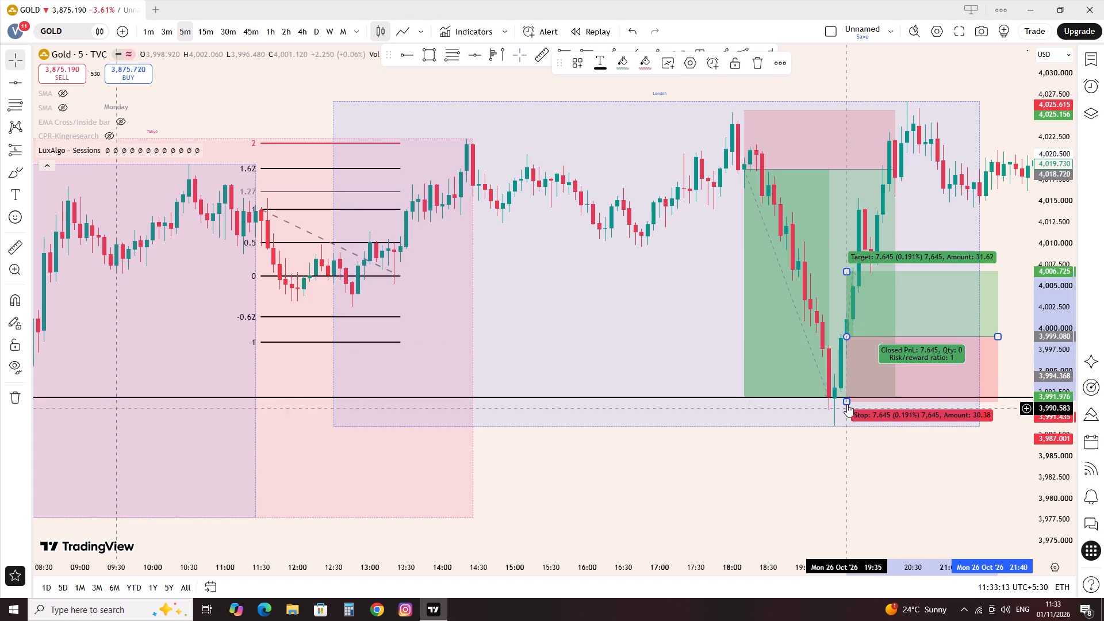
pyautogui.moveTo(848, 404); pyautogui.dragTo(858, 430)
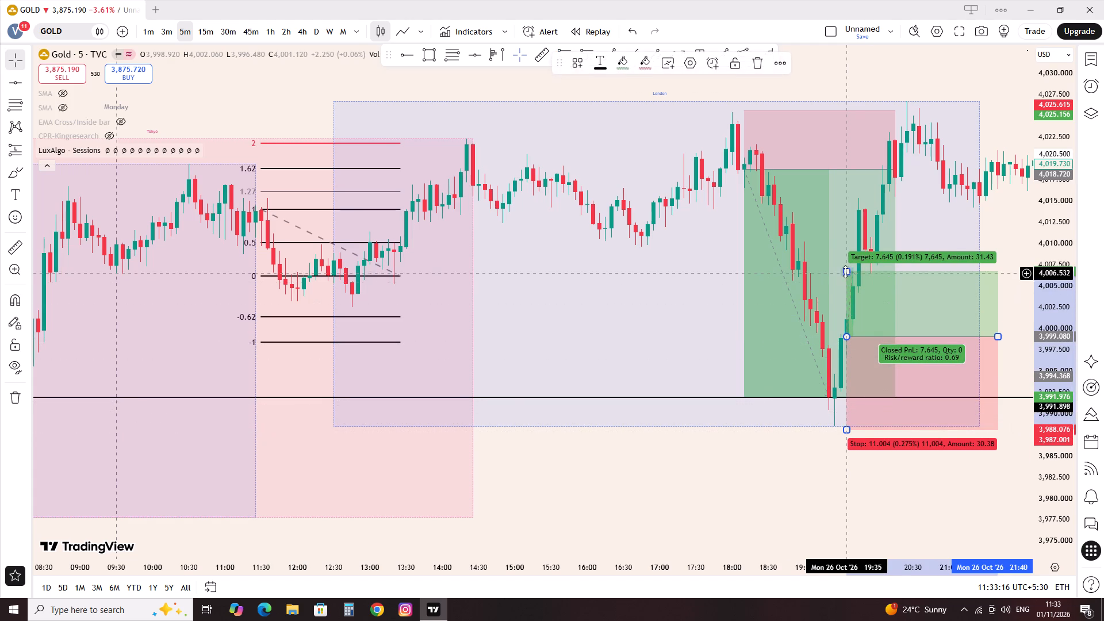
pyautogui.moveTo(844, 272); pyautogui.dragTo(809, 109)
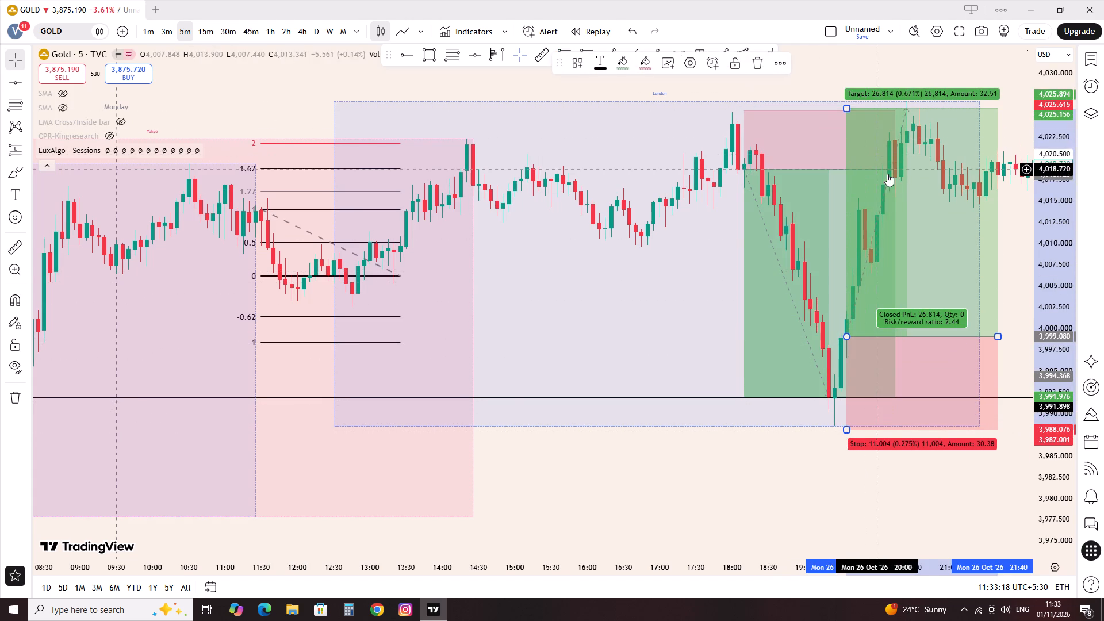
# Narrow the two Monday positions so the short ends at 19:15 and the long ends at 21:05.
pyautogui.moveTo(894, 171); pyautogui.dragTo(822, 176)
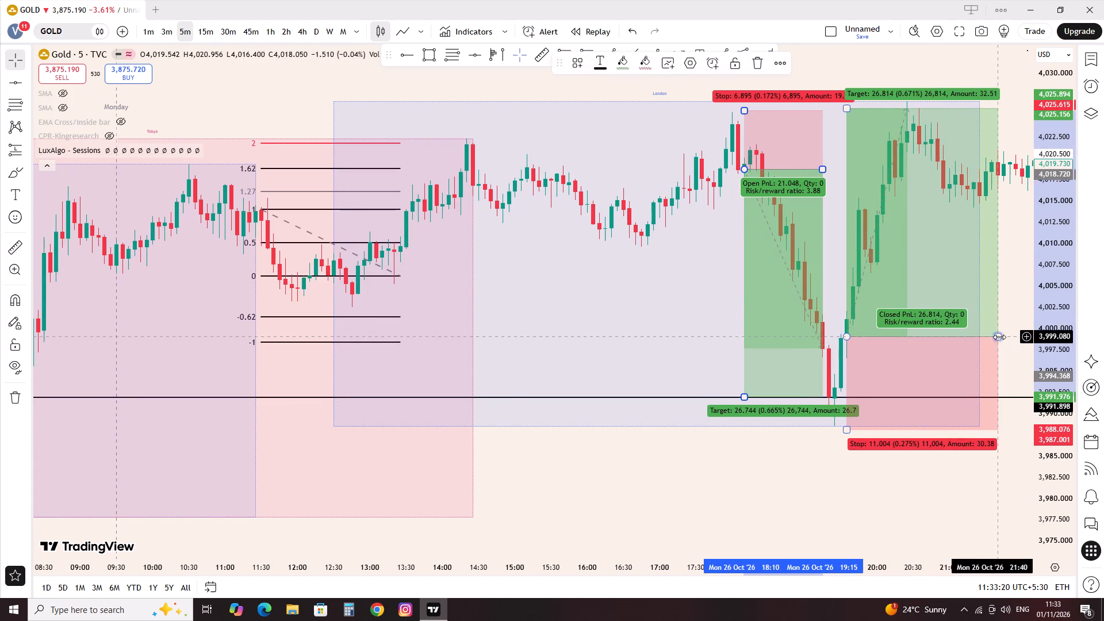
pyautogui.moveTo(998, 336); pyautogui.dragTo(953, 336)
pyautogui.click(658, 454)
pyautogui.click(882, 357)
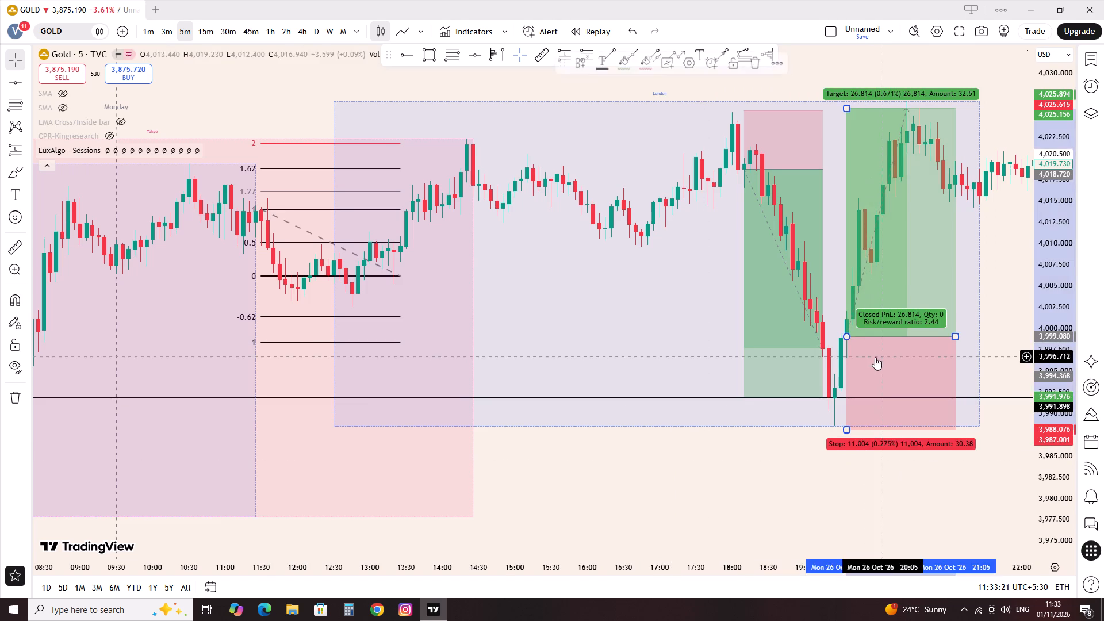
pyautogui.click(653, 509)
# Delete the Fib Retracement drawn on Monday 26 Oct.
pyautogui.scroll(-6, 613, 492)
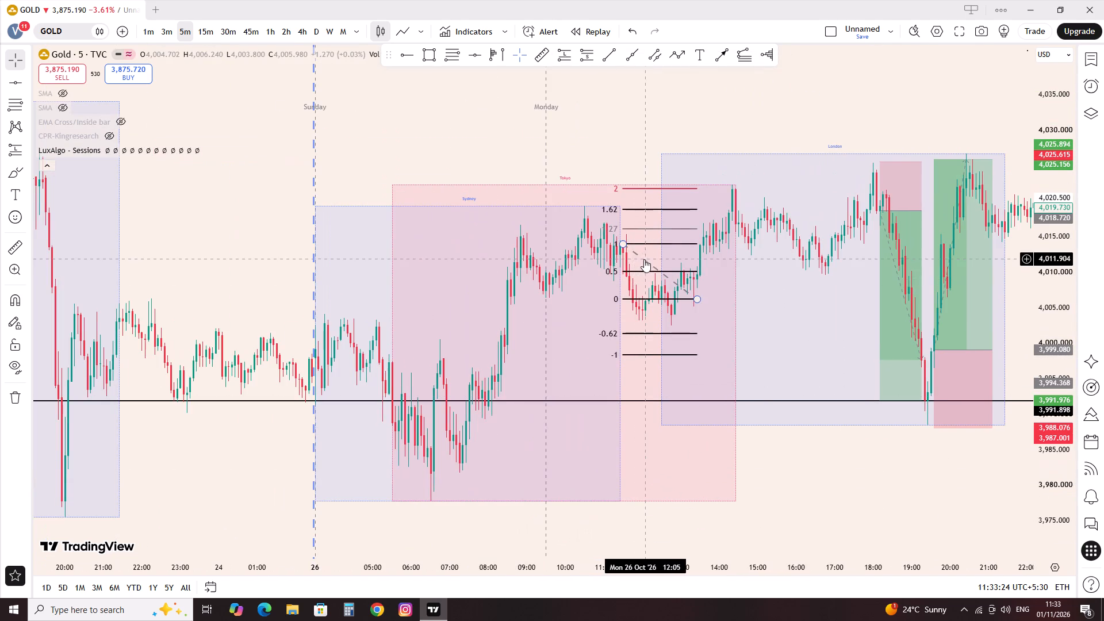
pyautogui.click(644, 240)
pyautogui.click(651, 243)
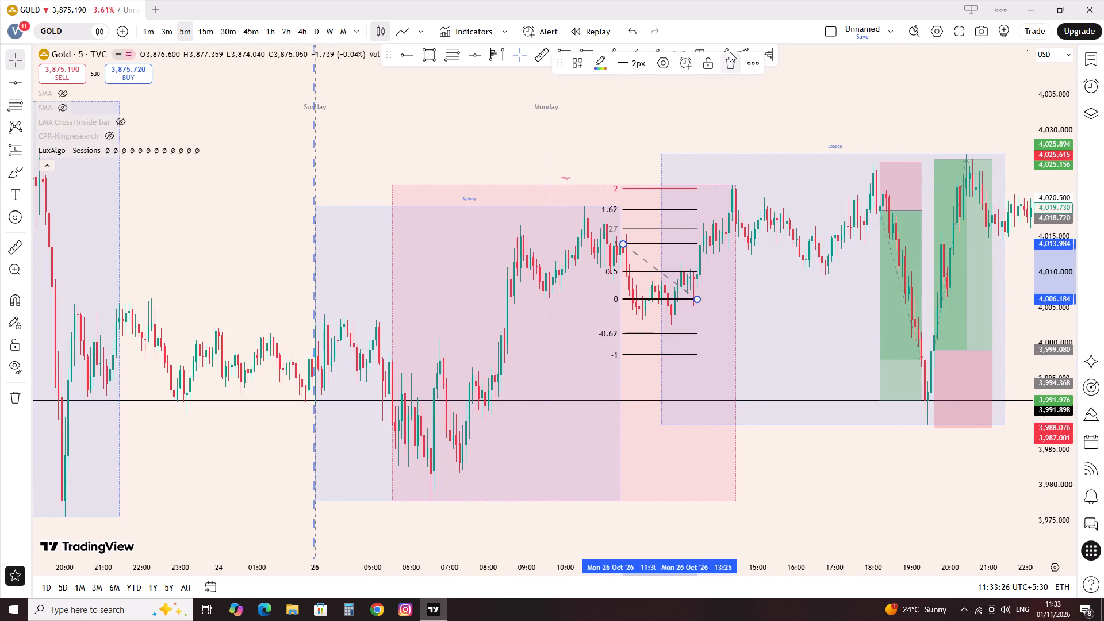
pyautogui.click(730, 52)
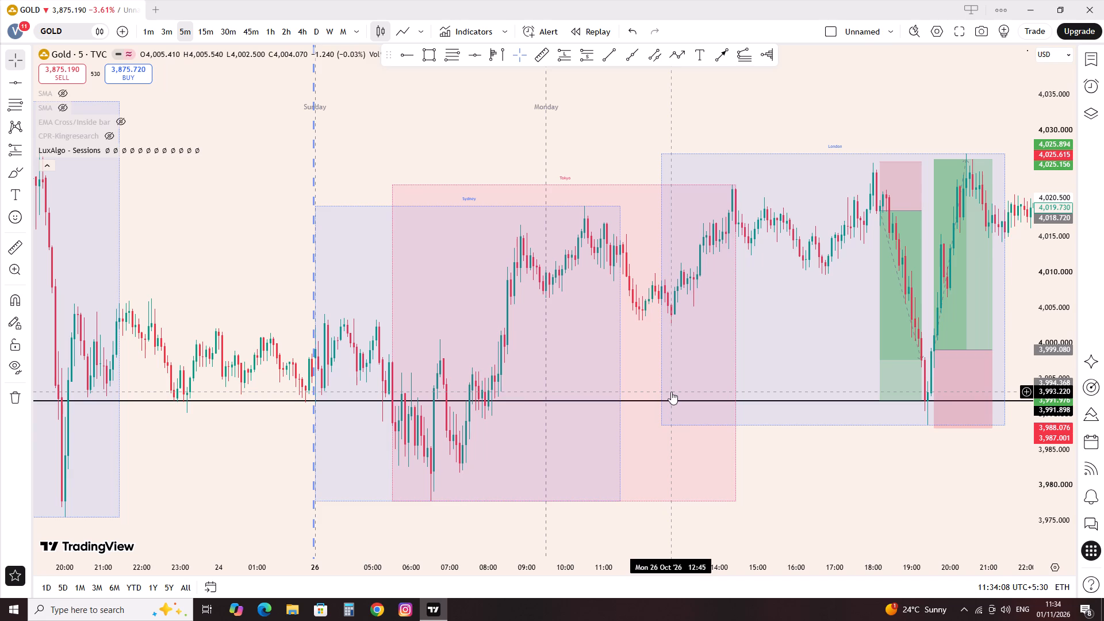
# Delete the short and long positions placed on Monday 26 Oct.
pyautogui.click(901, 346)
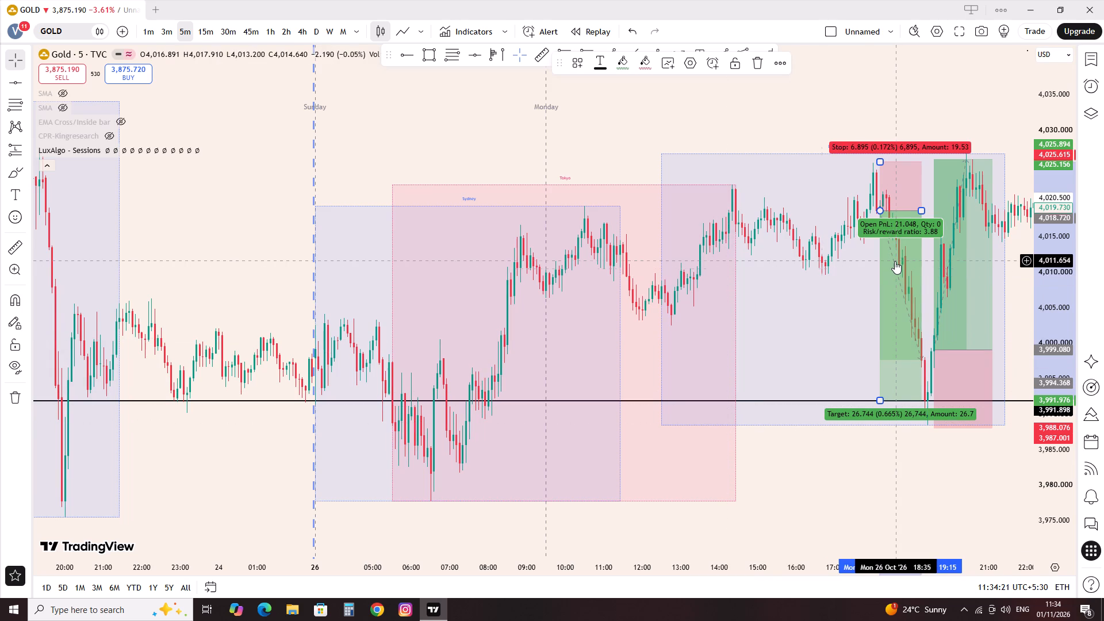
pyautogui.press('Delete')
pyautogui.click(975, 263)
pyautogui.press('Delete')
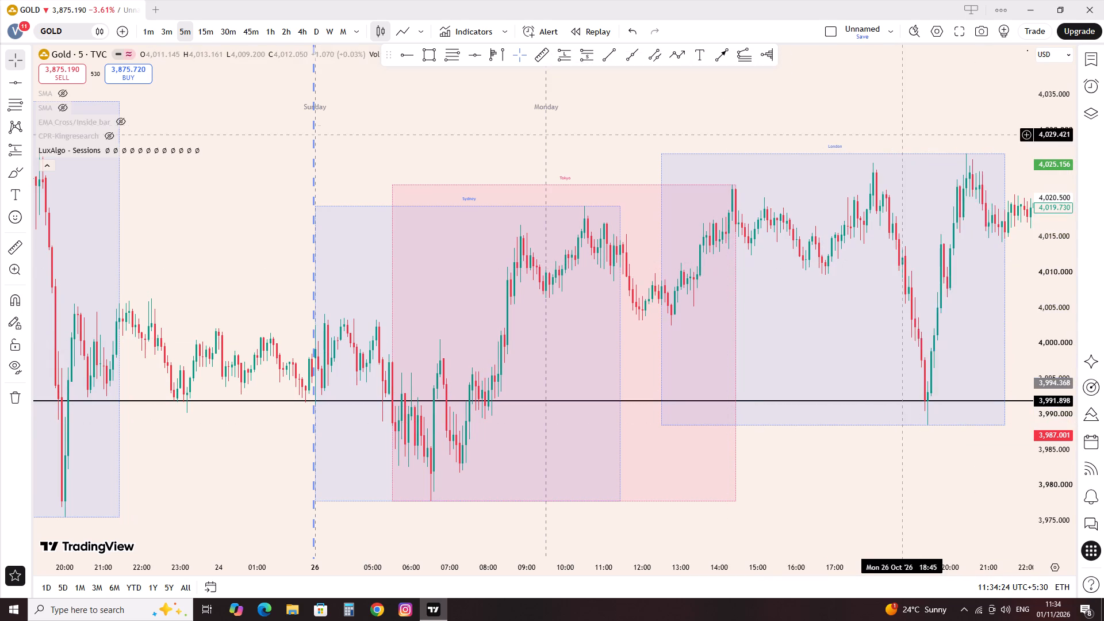
# Delete the long position drawn on Tuesday 27 Oct at the London session low.
pyautogui.moveTo(901, 117); pyautogui.dragTo(416, 203)
pyautogui.scroll(-9, 598, 224)
pyautogui.moveTo(910, 74); pyautogui.dragTo(264, 213)
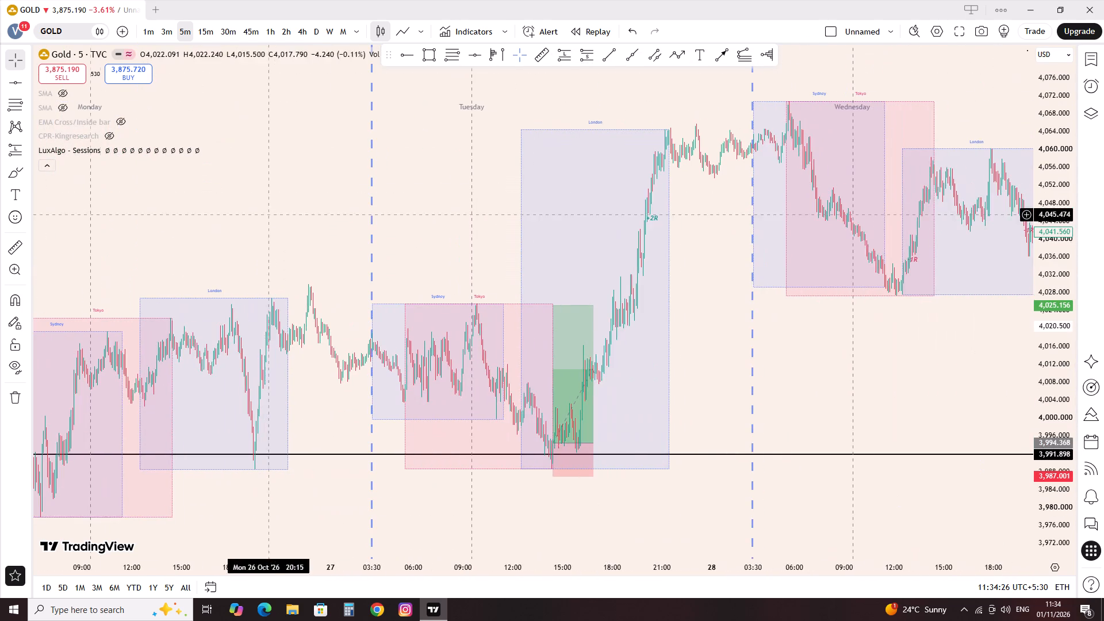
pyautogui.click(558, 390)
pyautogui.press('Delete')
# Draw a Fib Retracement on Friday 30 Oct from about 3,992.7 at 12:00 to about 3,980.6 at 13:10.
pyautogui.moveTo(849, 365); pyautogui.dragTo(486, 375)
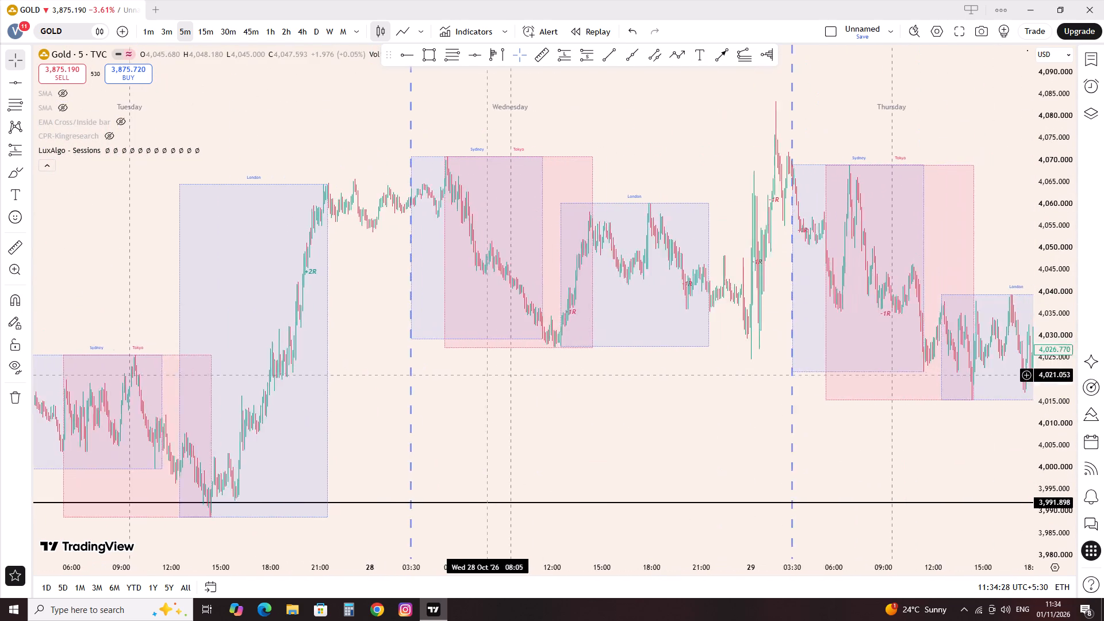
pyautogui.moveTo(486, 375); pyautogui.dragTo(252, 369)
pyautogui.moveTo(919, 216); pyautogui.dragTo(217, 249)
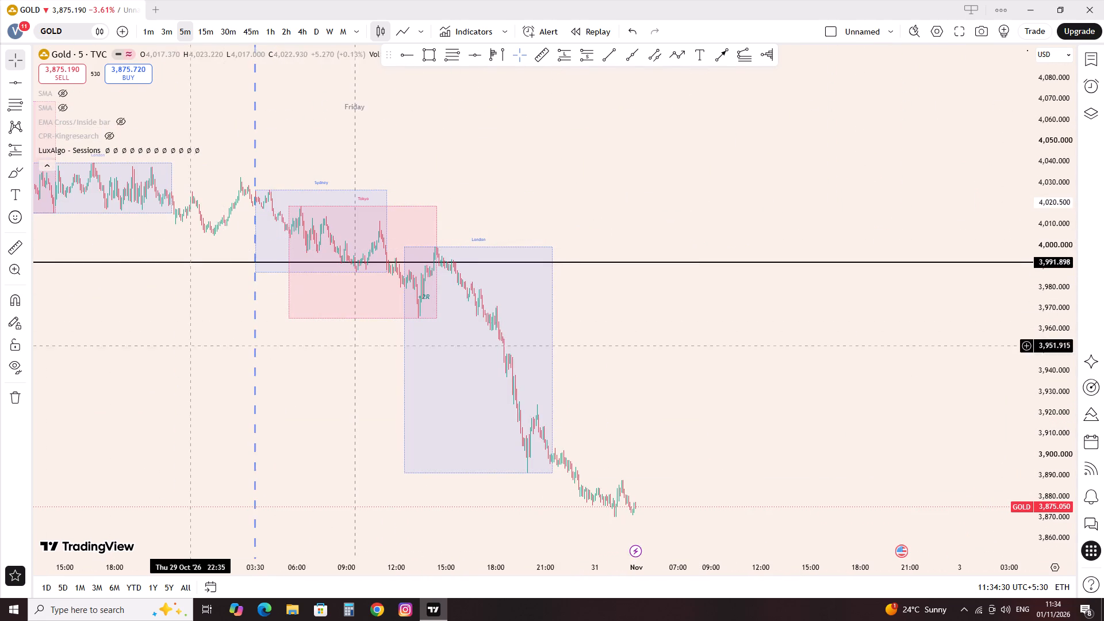
pyautogui.moveTo(185, 356); pyautogui.dragTo(698, 417)
pyautogui.scroll(9, 727, 395)
pyautogui.scroll(7, 683, 359)
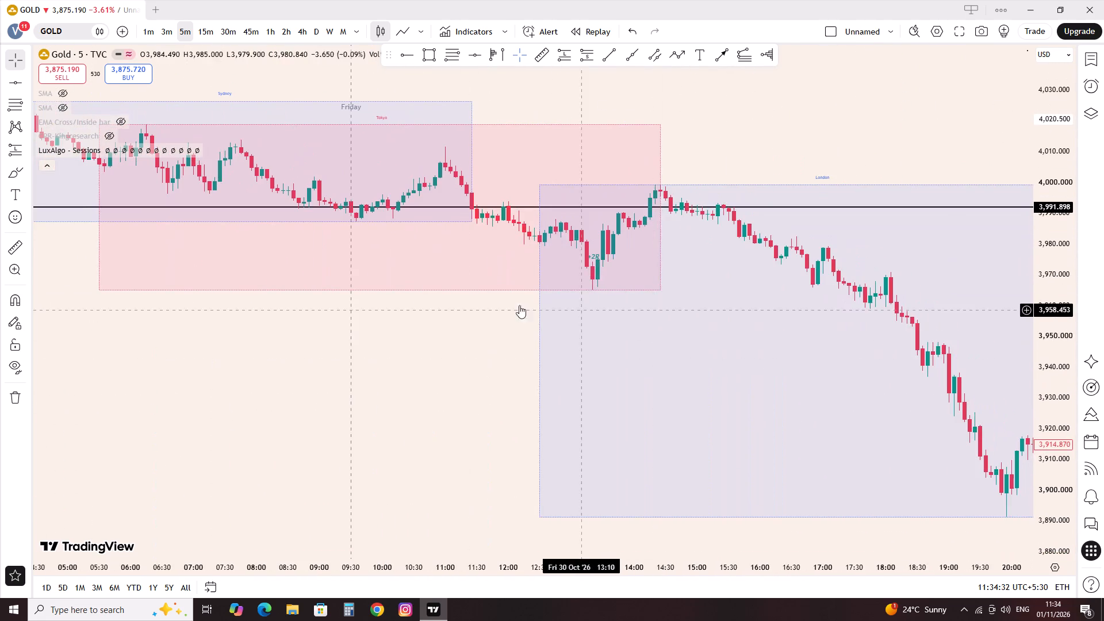
pyautogui.moveTo(389, 344); pyautogui.dragTo(725, 471)
pyautogui.scroll(3, 690, 395)
pyautogui.click(450, 61)
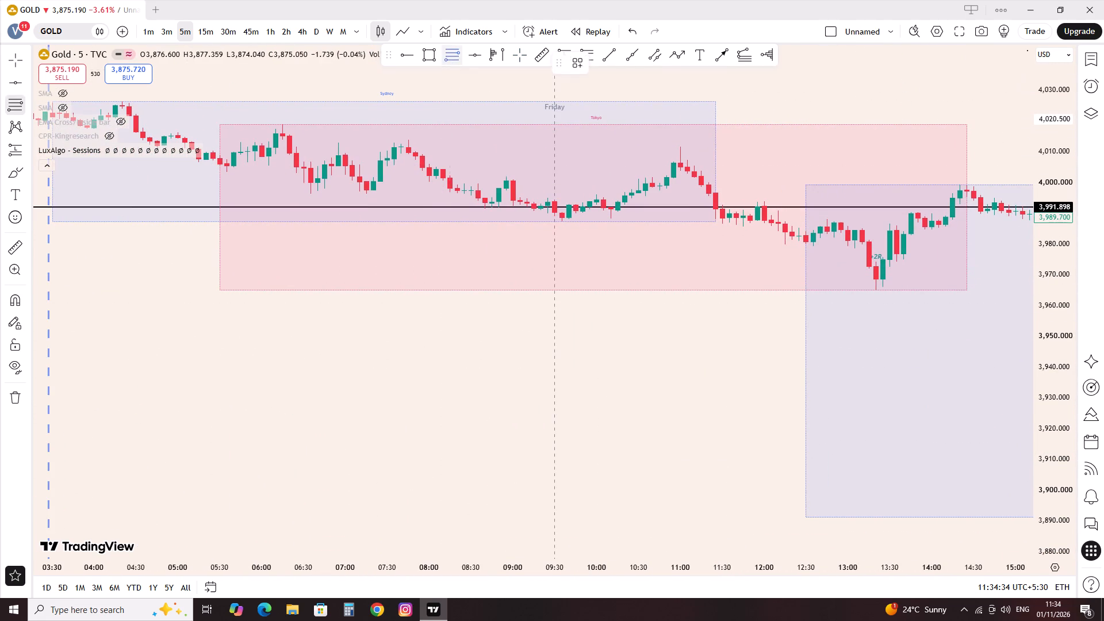
pyautogui.scroll(7, 479, 101)
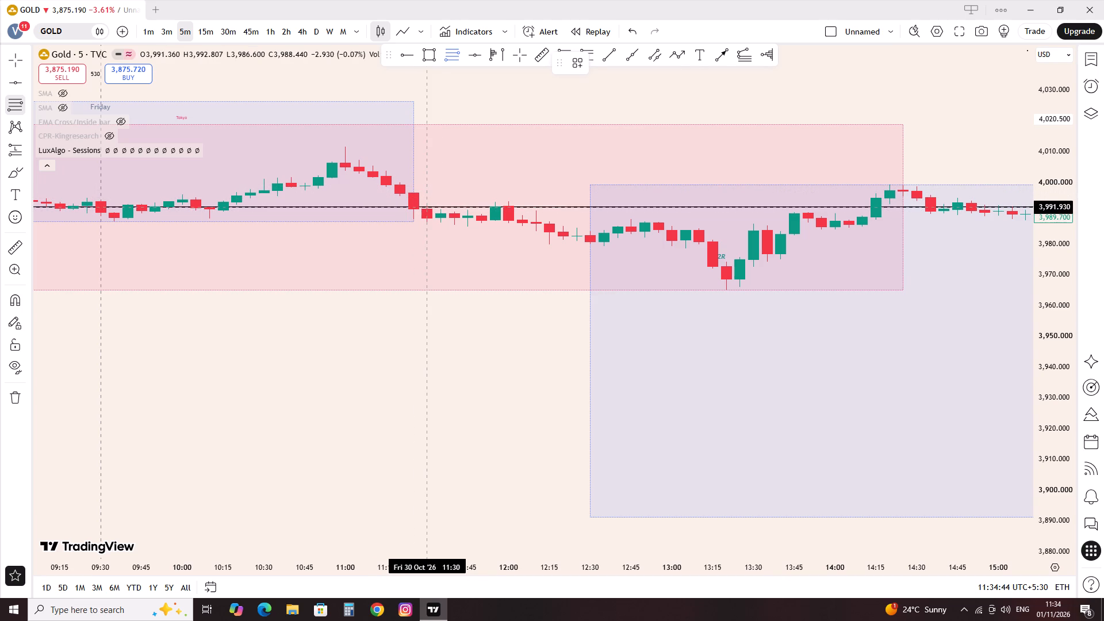
pyautogui.click(505, 205)
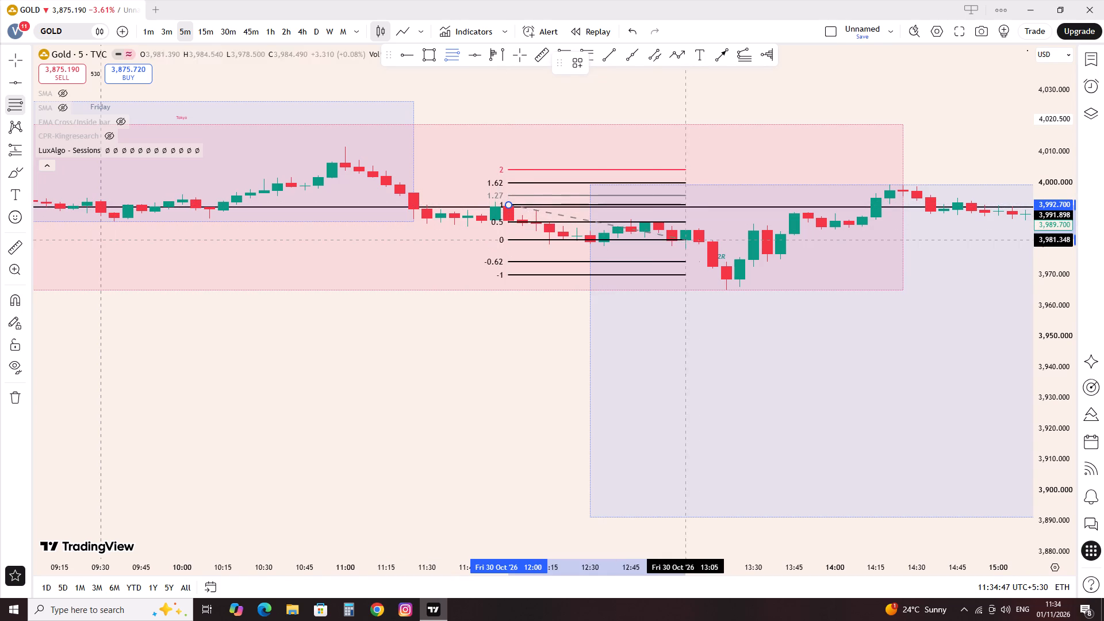
pyautogui.click(703, 243)
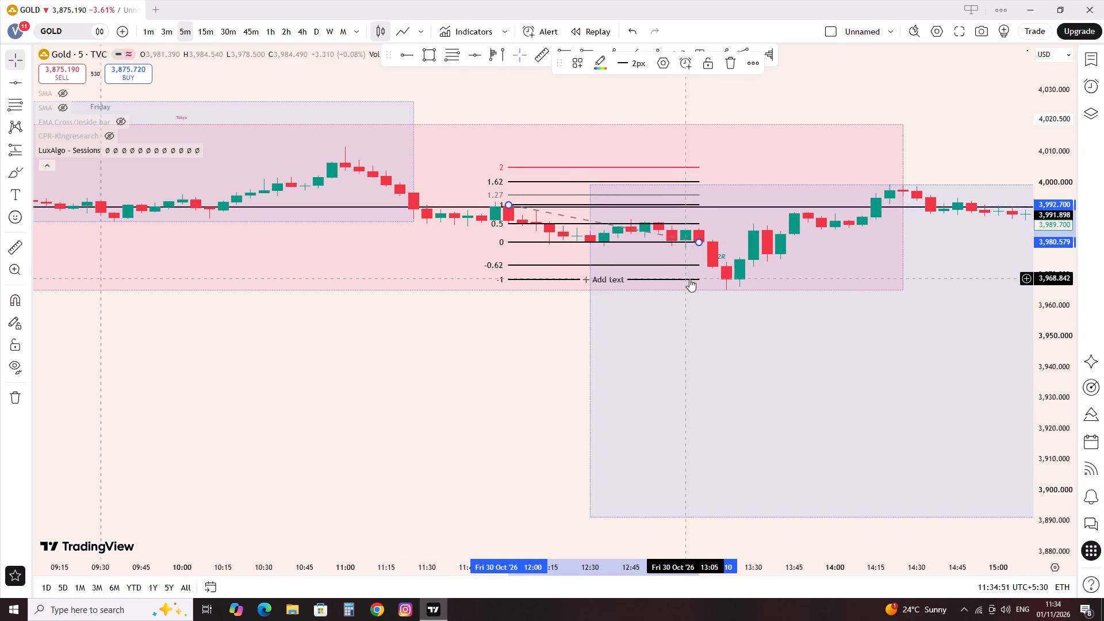
# Place a long position on Friday 30 Oct from 17:00 to about 18:10, with entry about 3,975.2 and stop about 3,965.2.
pyautogui.moveTo(552, 355); pyautogui.dragTo(117, 366)
pyautogui.scroll(-6, 381, 301)
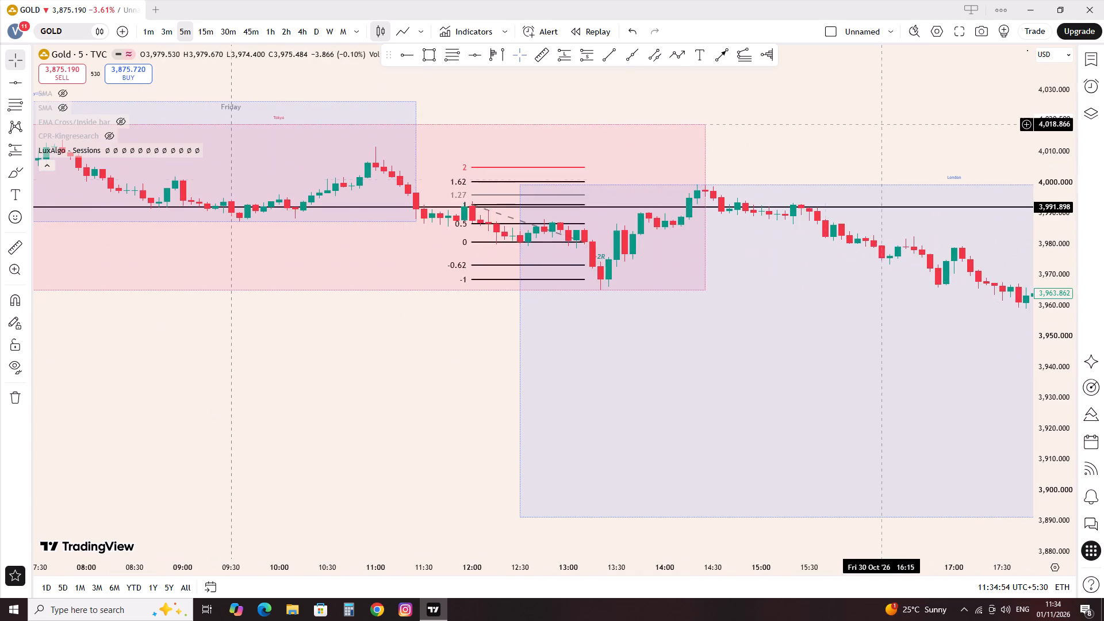
pyautogui.moveTo(887, 120); pyautogui.dragTo(486, 167)
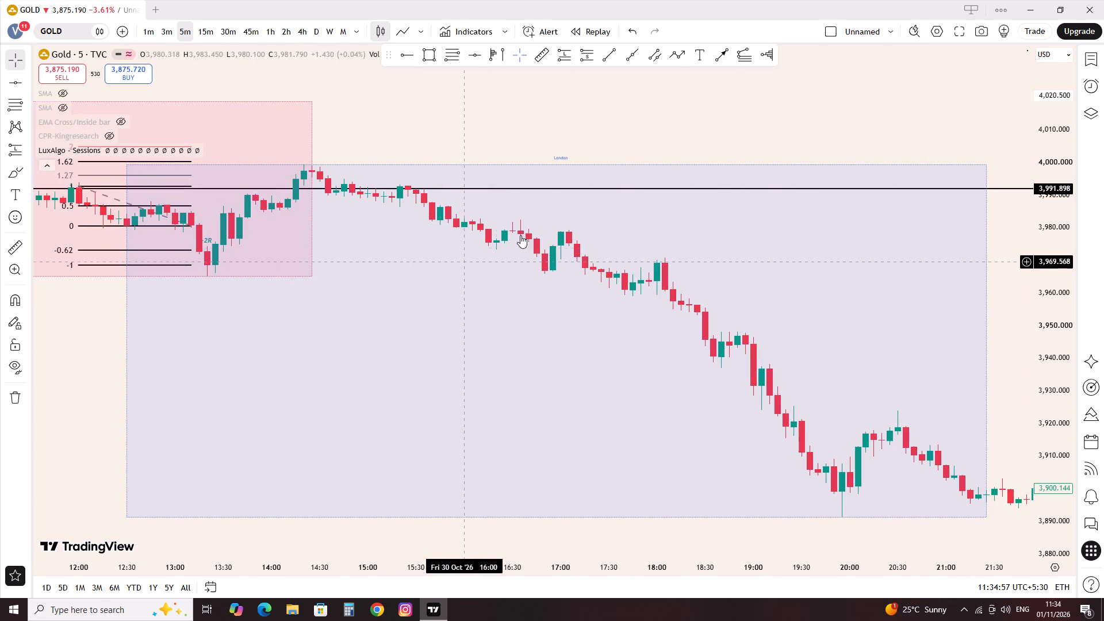
pyautogui.click(573, 51)
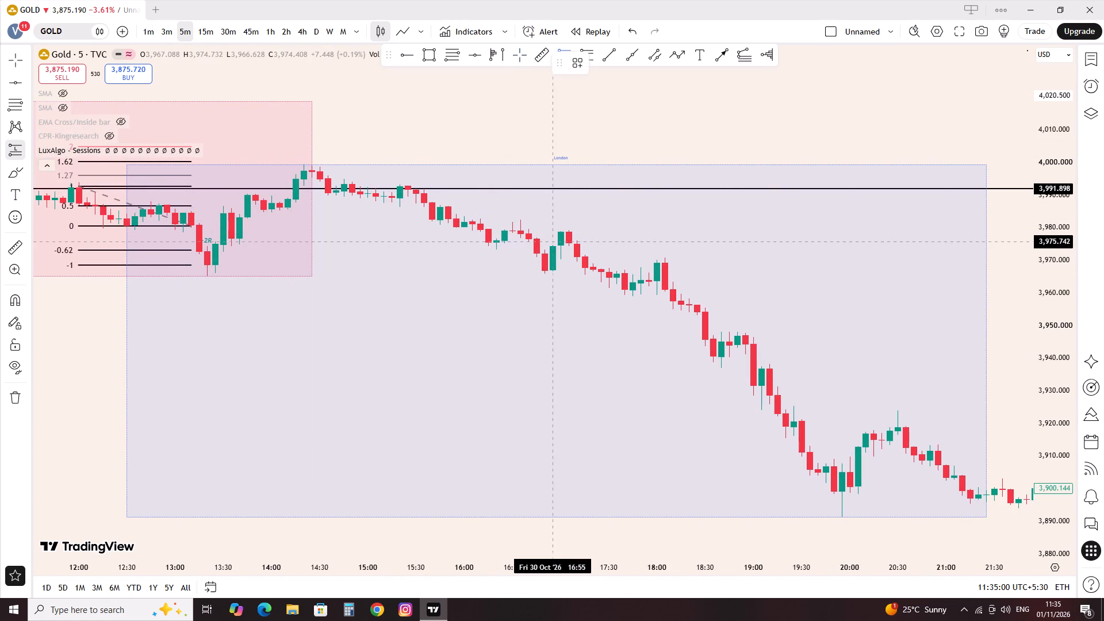
pyautogui.click(560, 244)
pyautogui.moveTo(561, 315); pyautogui.dragTo(552, 283)
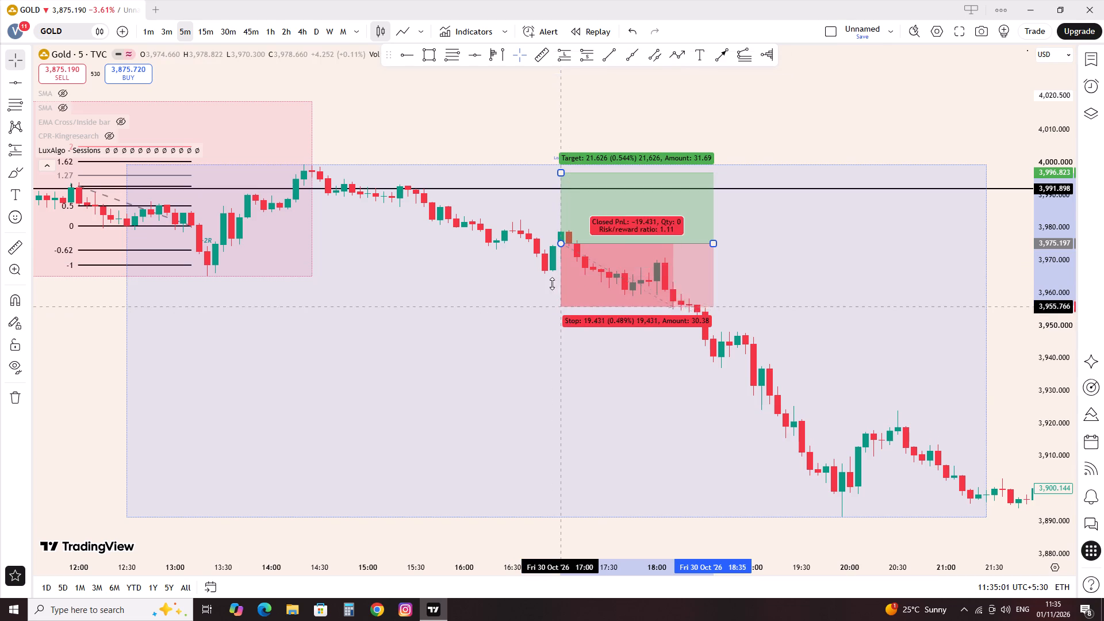
pyautogui.moveTo(552, 283); pyautogui.dragTo(551, 277)
pyautogui.moveTo(715, 244); pyautogui.dragTo(677, 252)
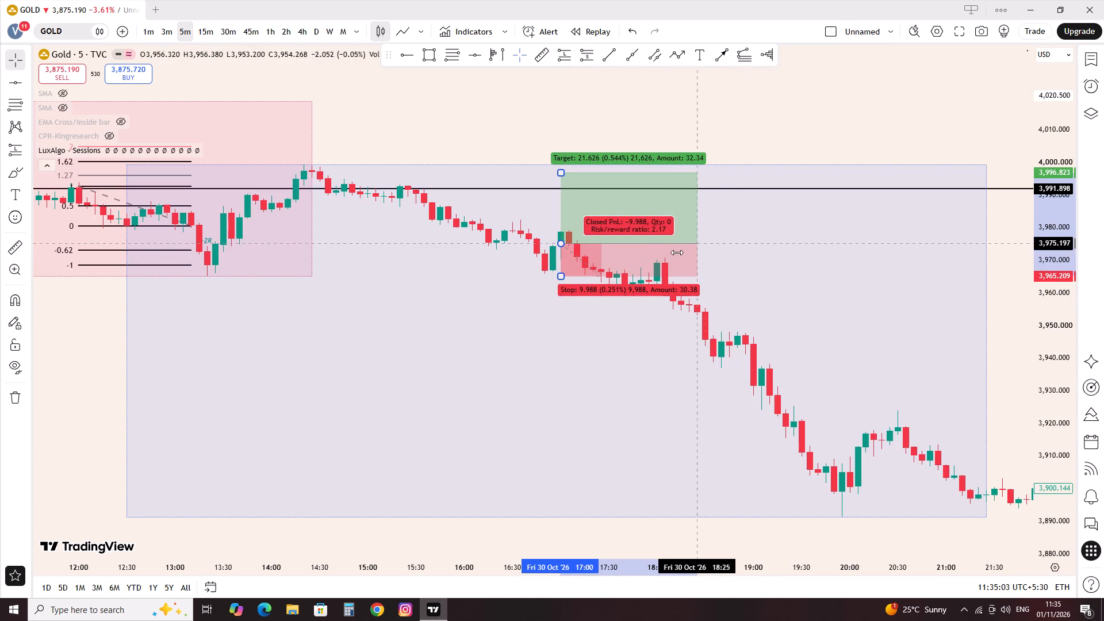
pyautogui.moveTo(677, 252); pyautogui.dragTo(672, 254)
pyautogui.click(497, 137)
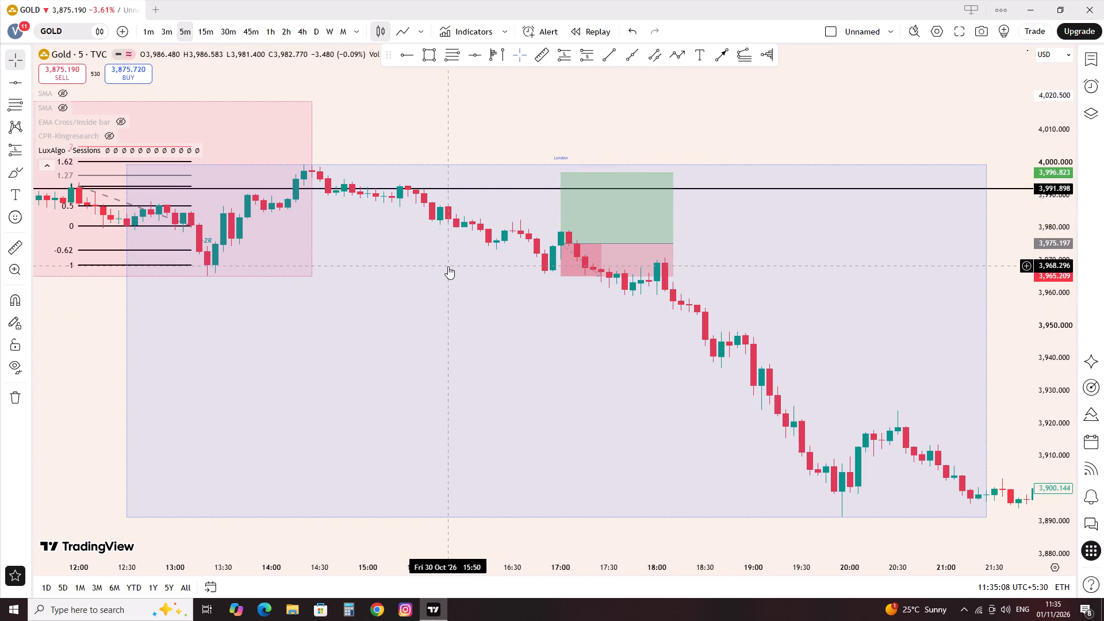
# Draw a Fib Retracement on Thursday 29 Oct from about 4,024.6 at 11:30 to about 4,035.3 at 13:10.
pyautogui.moveTo(427, 138); pyautogui.dragTo(872, 162)
pyautogui.scroll(-7, 857, 171)
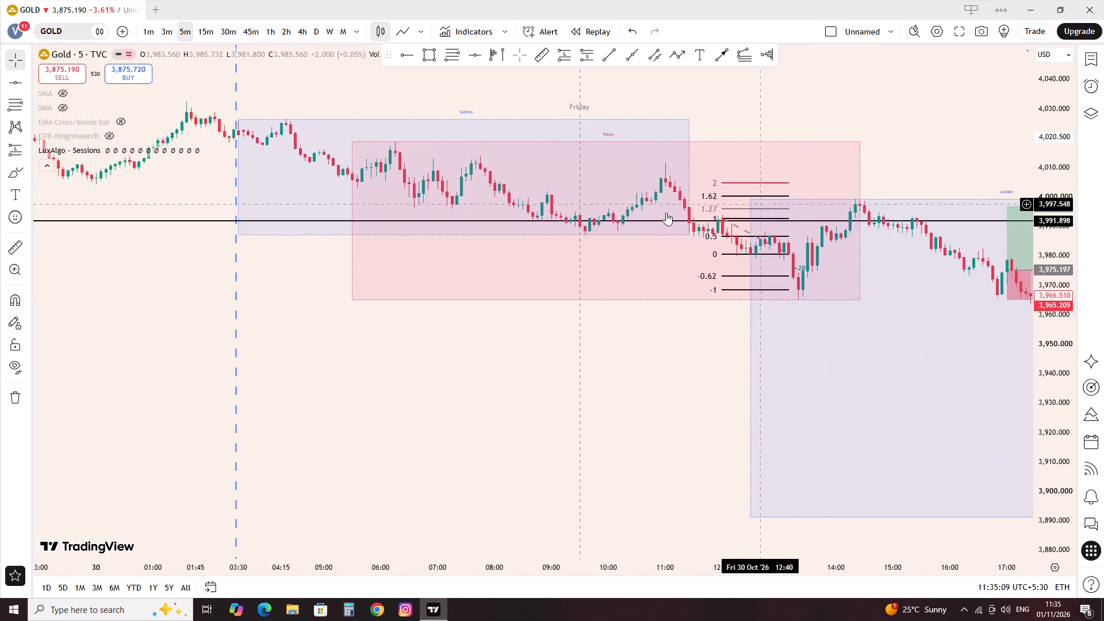
pyautogui.scroll(-5, 652, 227)
pyautogui.moveTo(273, 336); pyautogui.dragTo(812, 462)
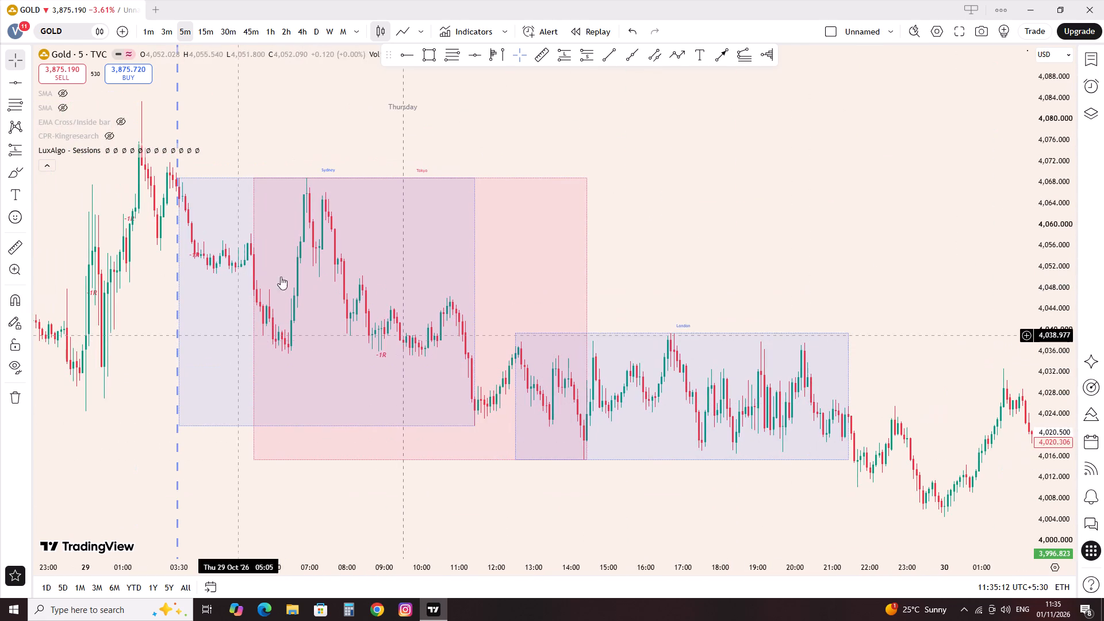
pyautogui.click(453, 53)
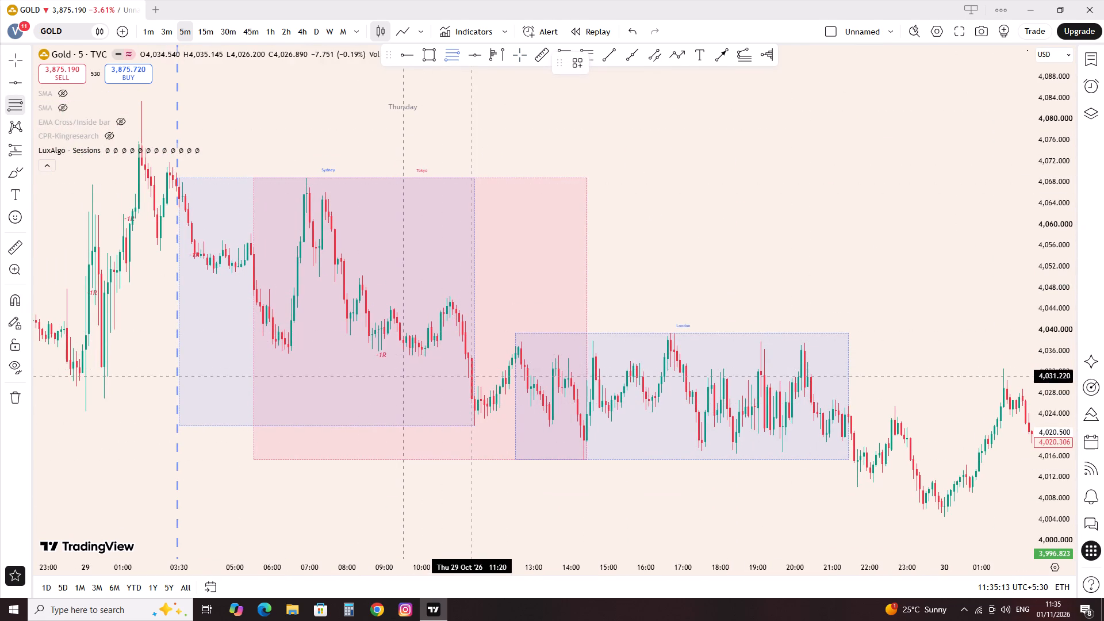
pyautogui.click(477, 411)
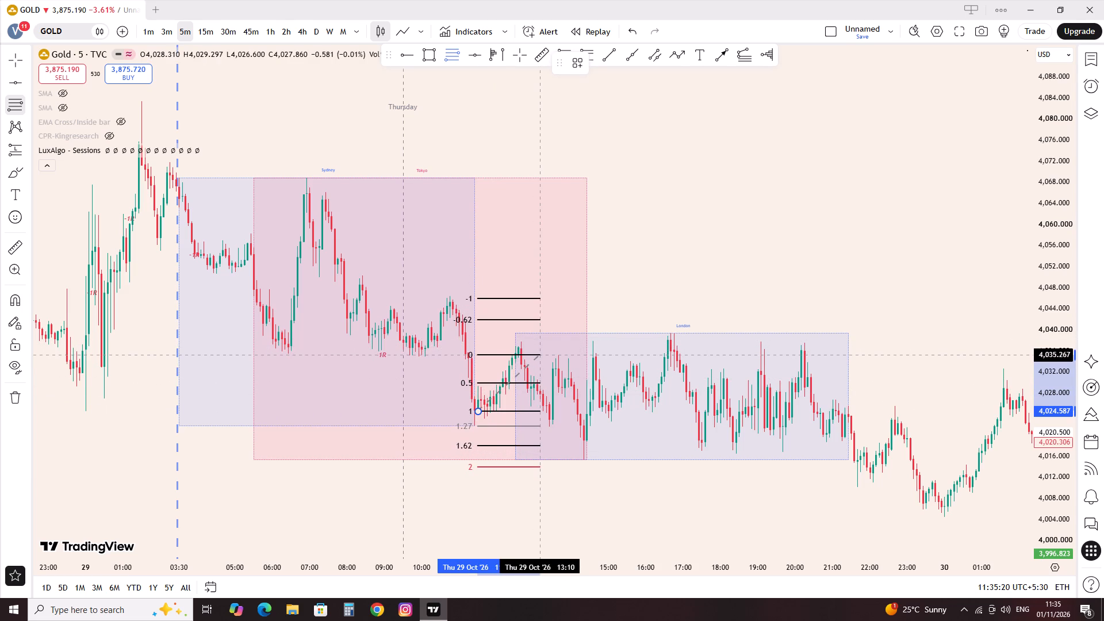
pyautogui.click(540, 355)
# Flip the Thursday Fib Retracement so level 1 sits at about 4,035.5 at 13:15 and level 0 at about 4,024.6 near the 11:30 low.
pyautogui.moveTo(538, 355); pyautogui.dragTo(432, 436)
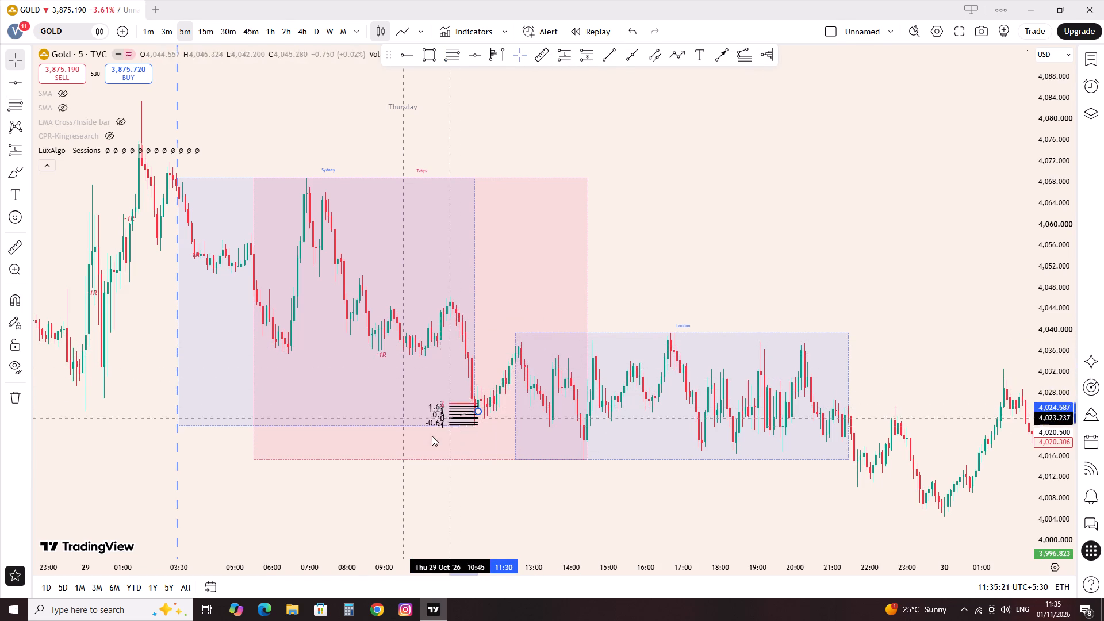
pyautogui.moveTo(432, 436); pyautogui.dragTo(407, 480)
pyautogui.moveTo(478, 413); pyautogui.dragTo(545, 358)
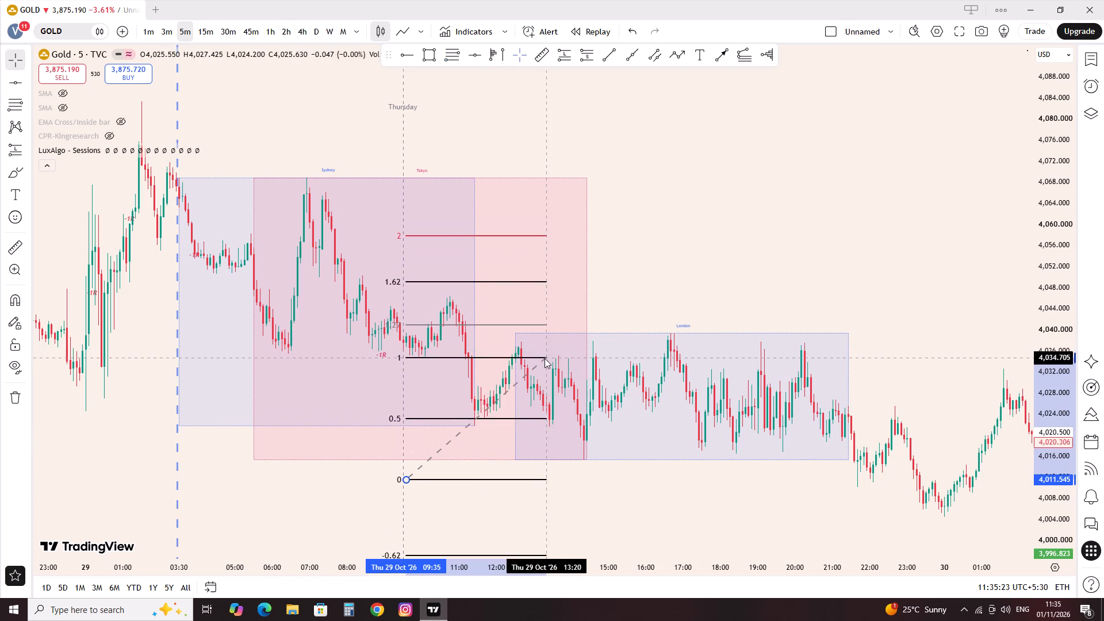
pyautogui.moveTo(545, 358); pyautogui.dragTo(544, 354)
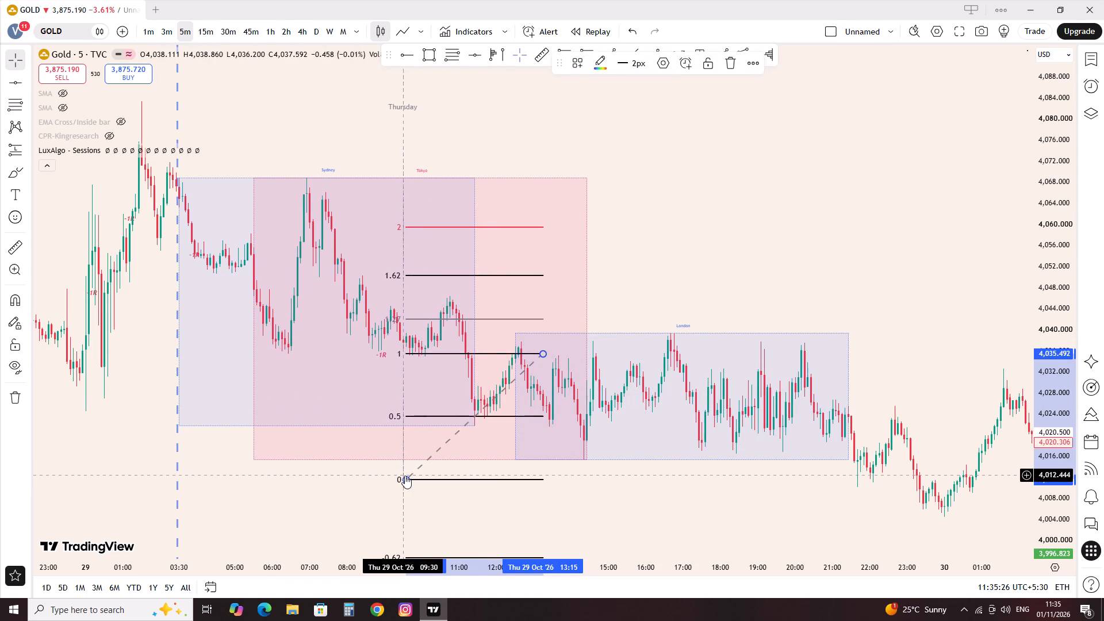
pyautogui.moveTo(405, 478); pyautogui.dragTo(465, 418)
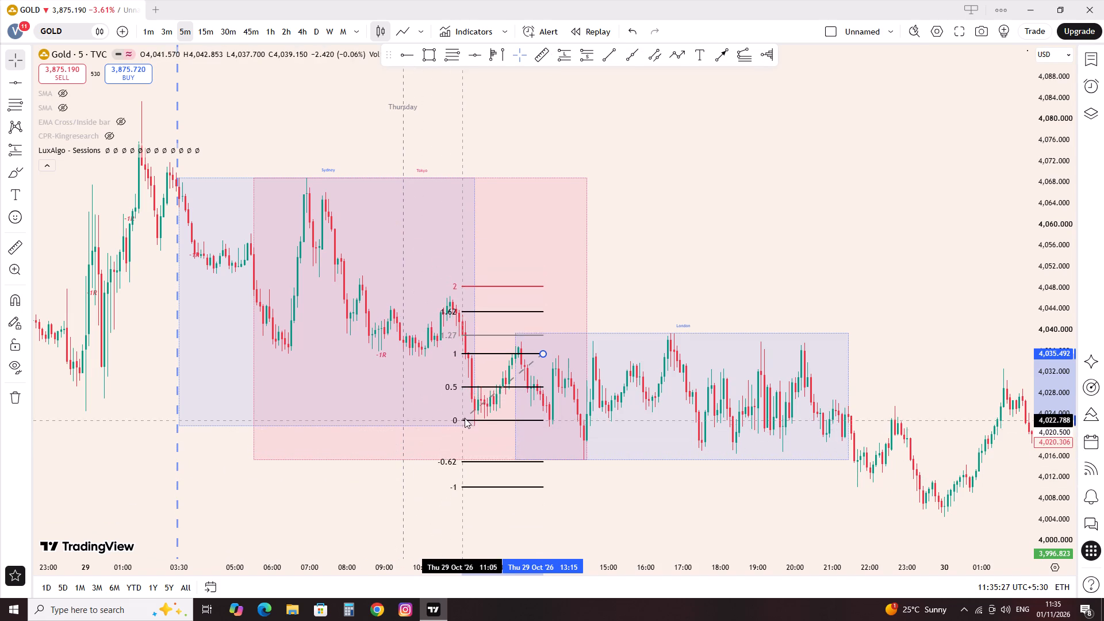
pyautogui.moveTo(465, 418); pyautogui.dragTo(466, 411)
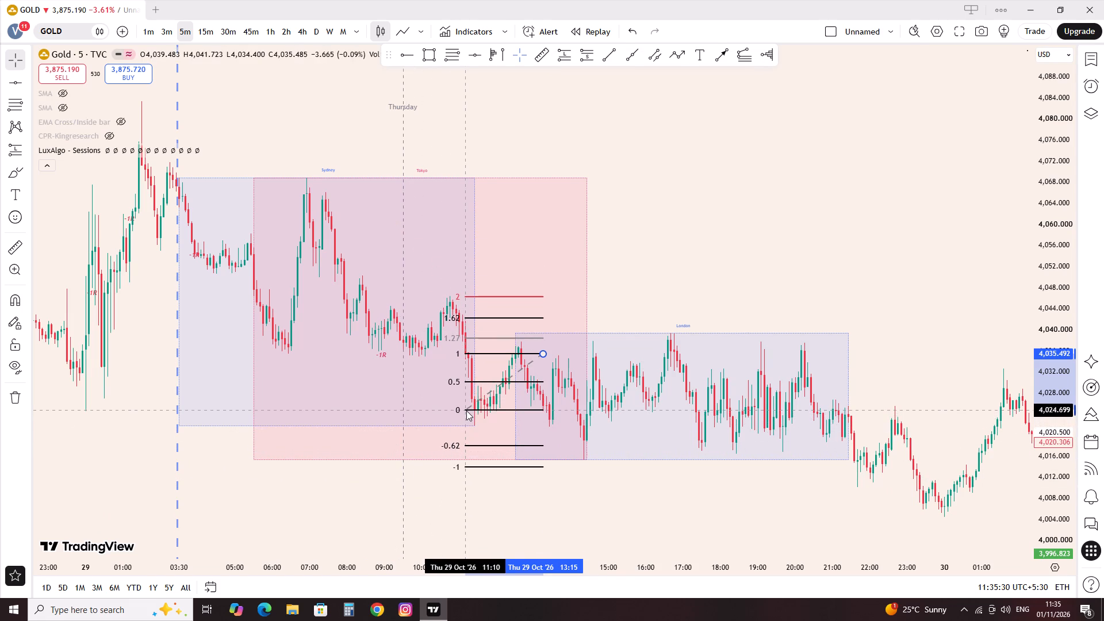
pyautogui.moveTo(466, 411); pyautogui.dragTo(470, 411)
pyautogui.click(596, 517)
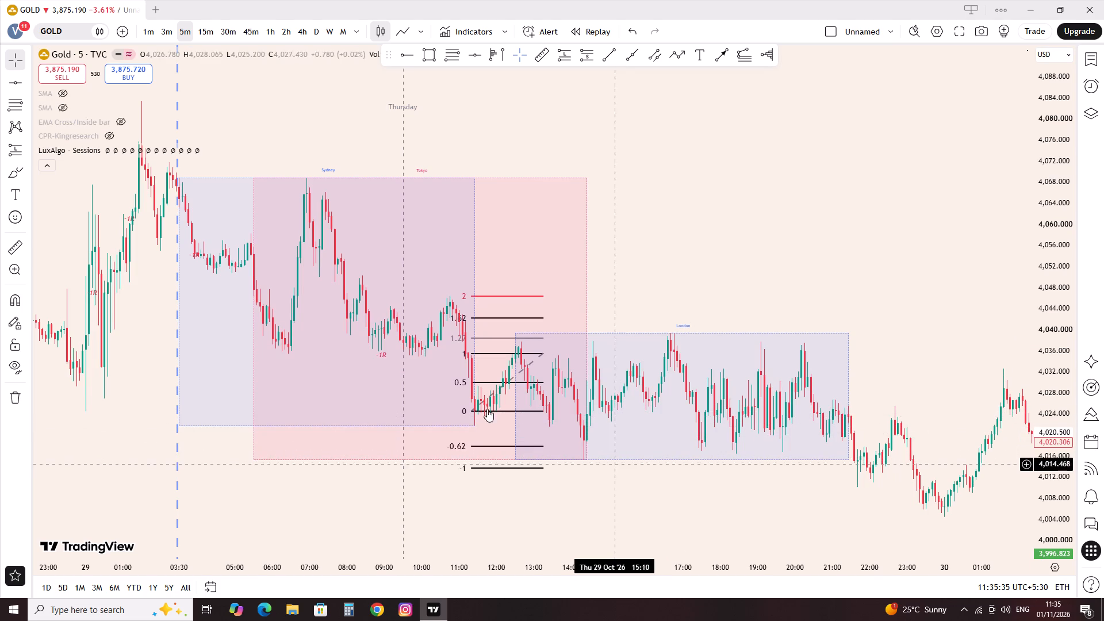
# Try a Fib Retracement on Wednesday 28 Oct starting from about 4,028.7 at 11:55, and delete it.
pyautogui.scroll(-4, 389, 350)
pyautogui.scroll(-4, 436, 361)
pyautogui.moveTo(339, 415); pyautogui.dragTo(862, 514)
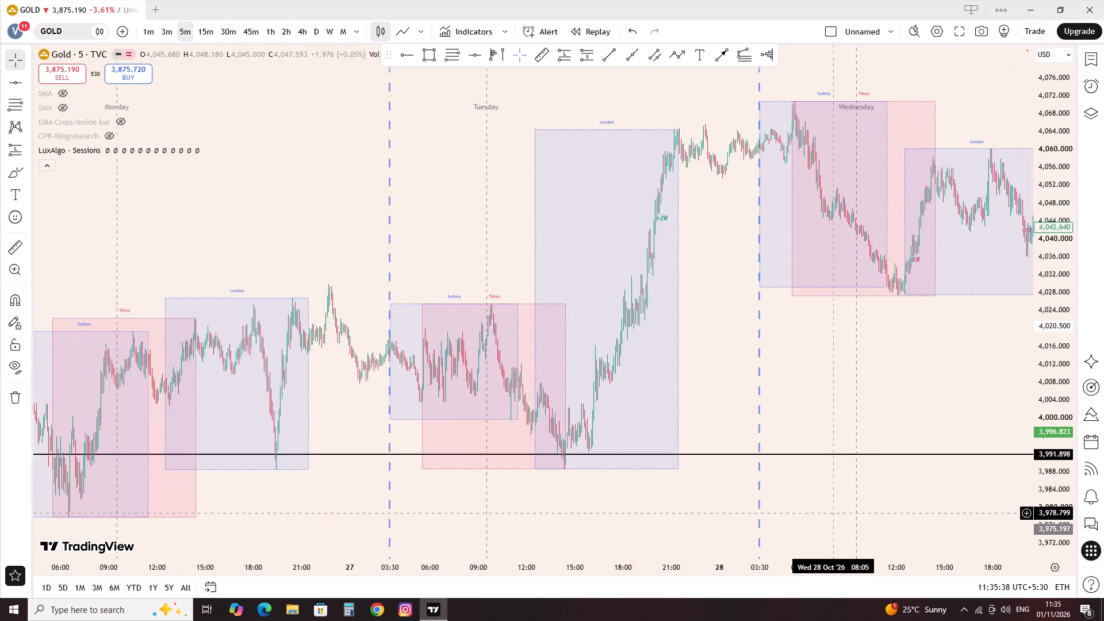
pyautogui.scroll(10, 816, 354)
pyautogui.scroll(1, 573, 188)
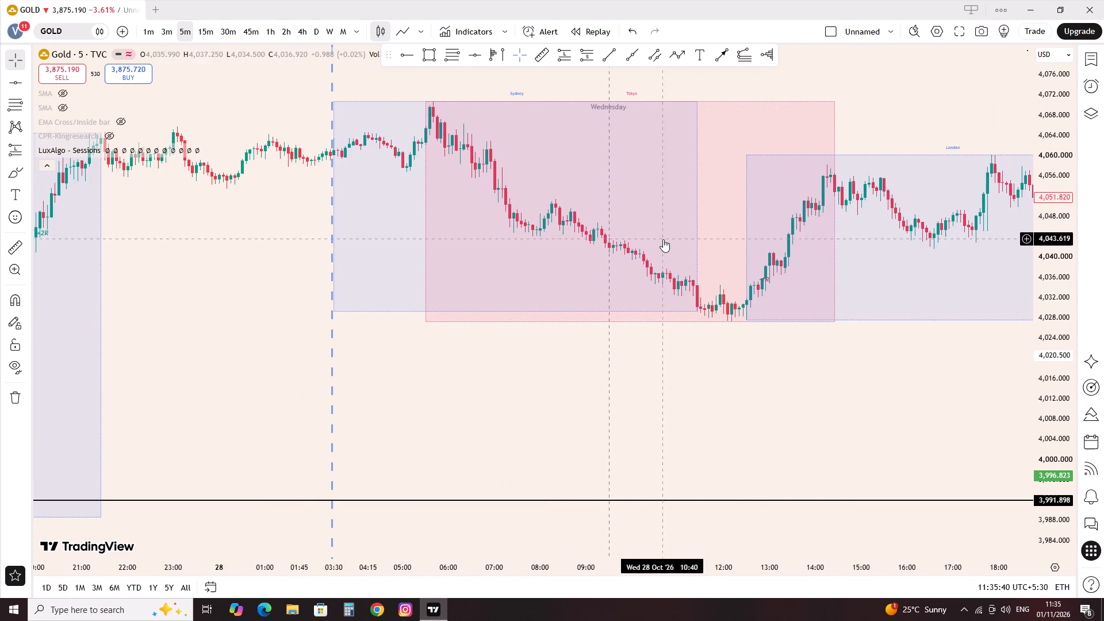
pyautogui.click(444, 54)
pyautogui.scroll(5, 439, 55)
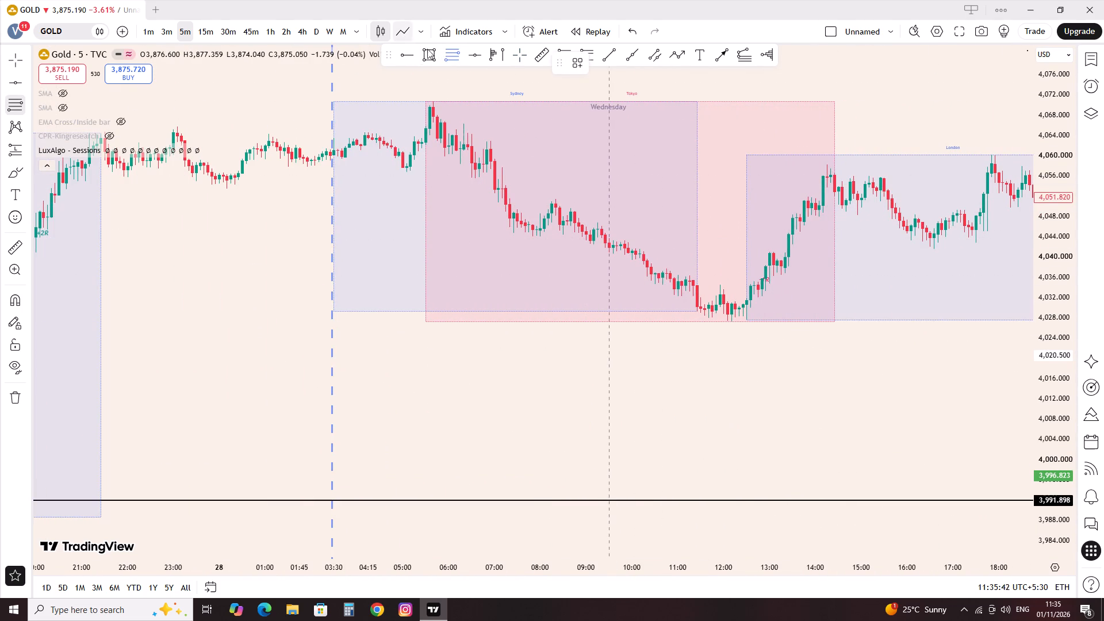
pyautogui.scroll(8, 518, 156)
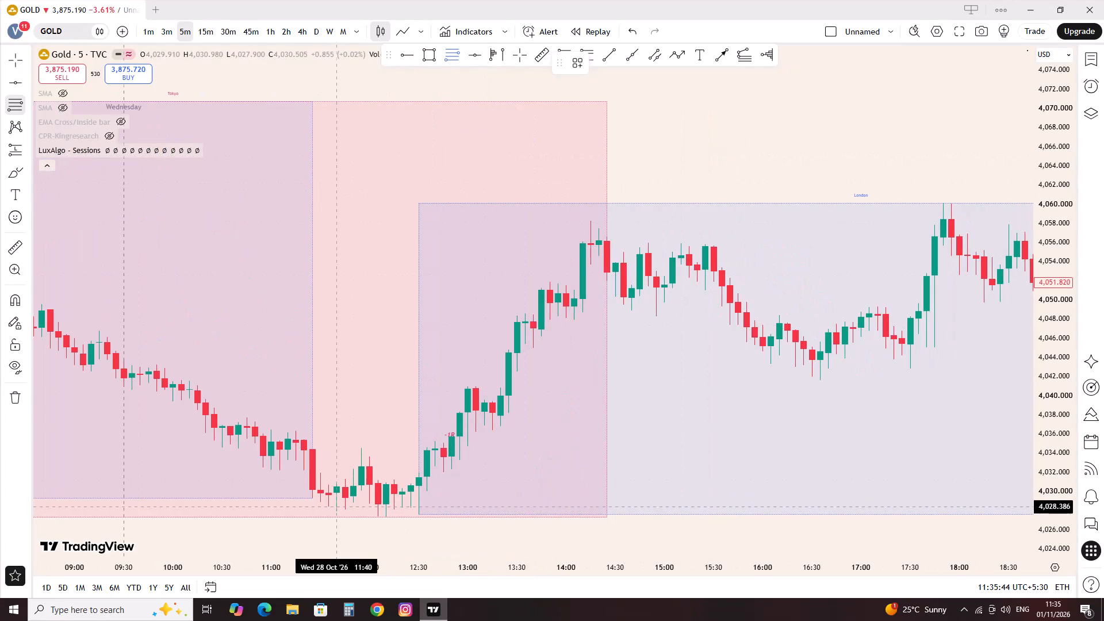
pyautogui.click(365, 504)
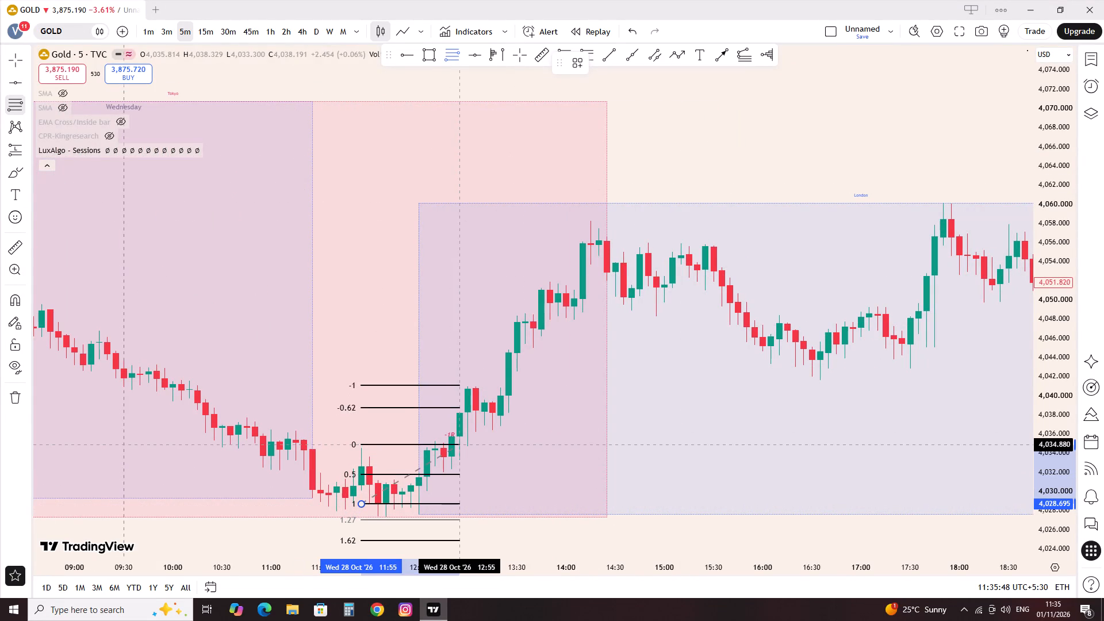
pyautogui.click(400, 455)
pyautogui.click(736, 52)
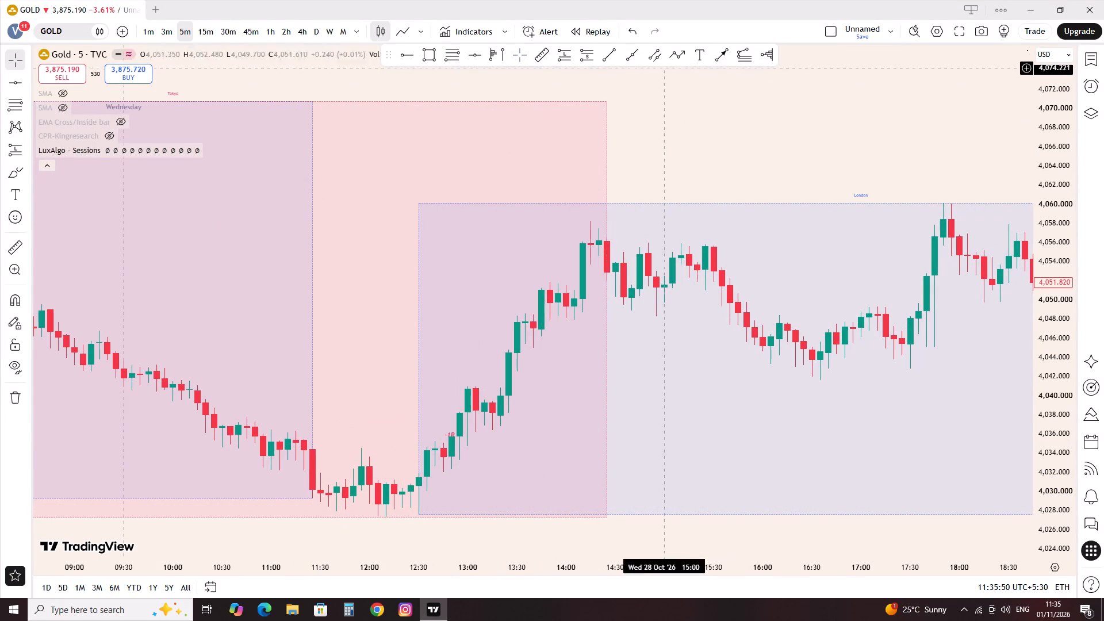
# Draw a Fib Retracement on Wednesday 28 Oct from about 4,032.6 at 11:45 to about 4,028.8 at 14:30.
pyautogui.click(451, 55)
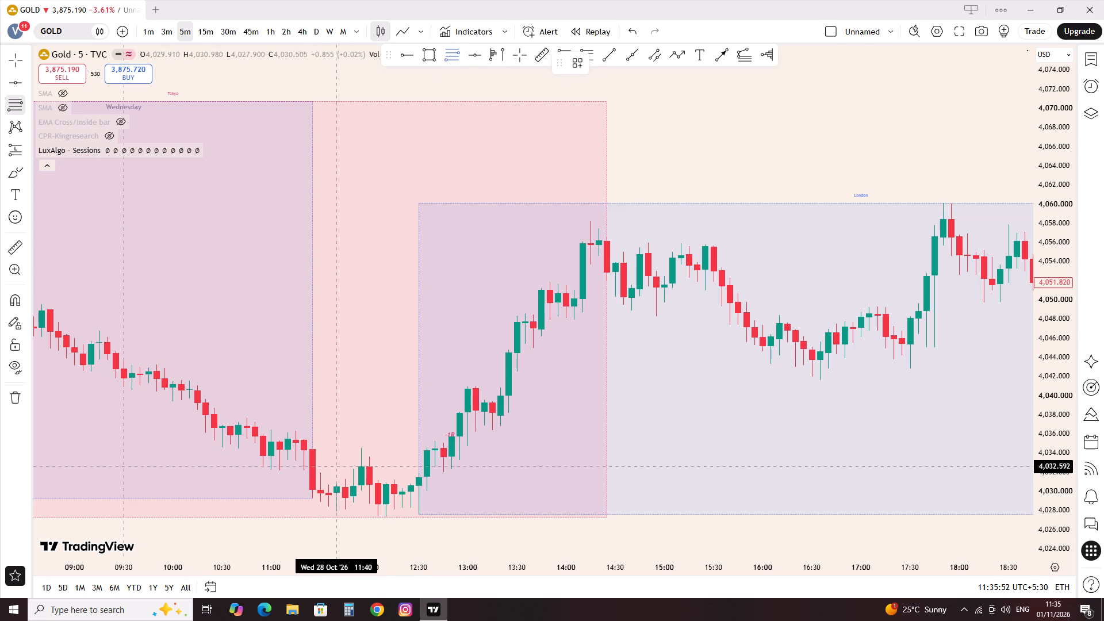
pyautogui.click(343, 467)
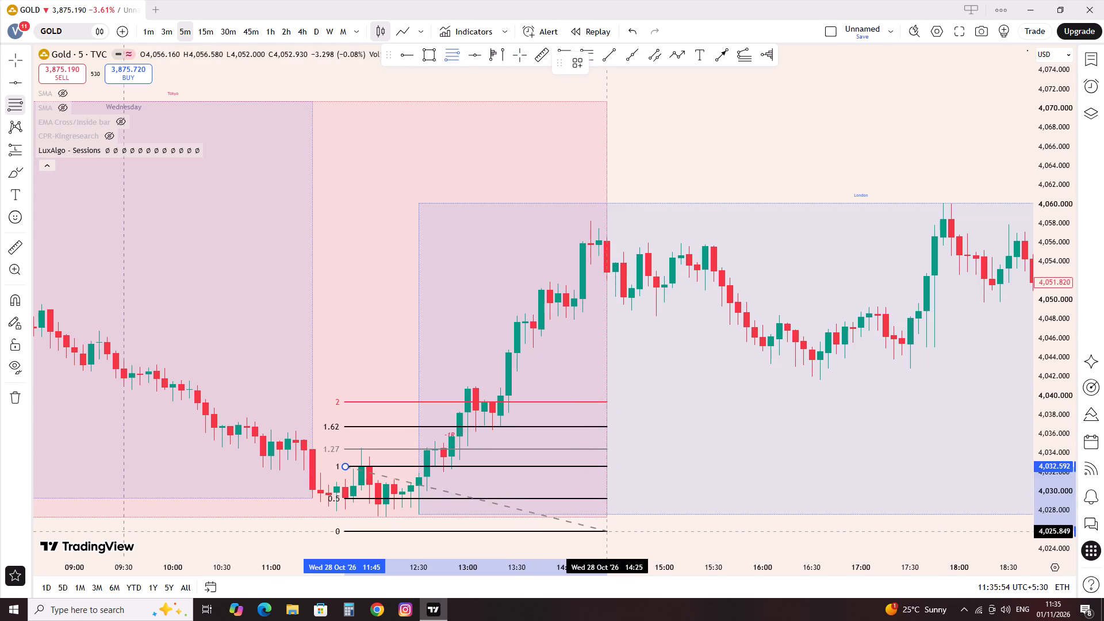
pyautogui.click(618, 504)
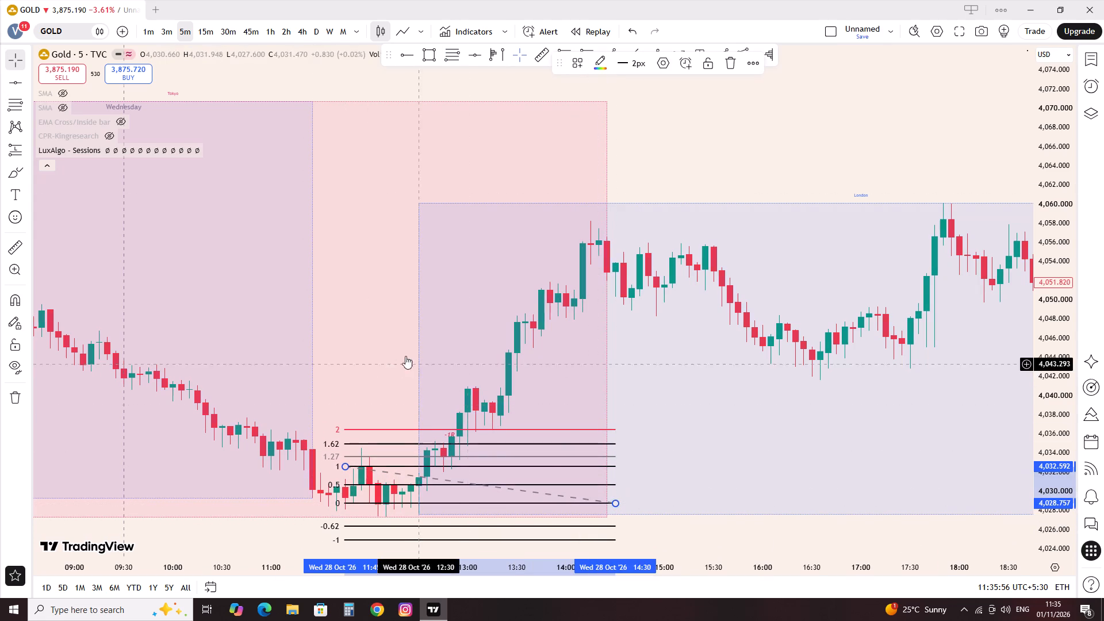
pyautogui.click(368, 342)
# Review price action after the Fib Retracement on Wednesday 28 Oct, and delete that retracement.
pyautogui.scroll(-5, 806, 404)
pyautogui.moveTo(872, 385); pyautogui.dragTo(531, 394)
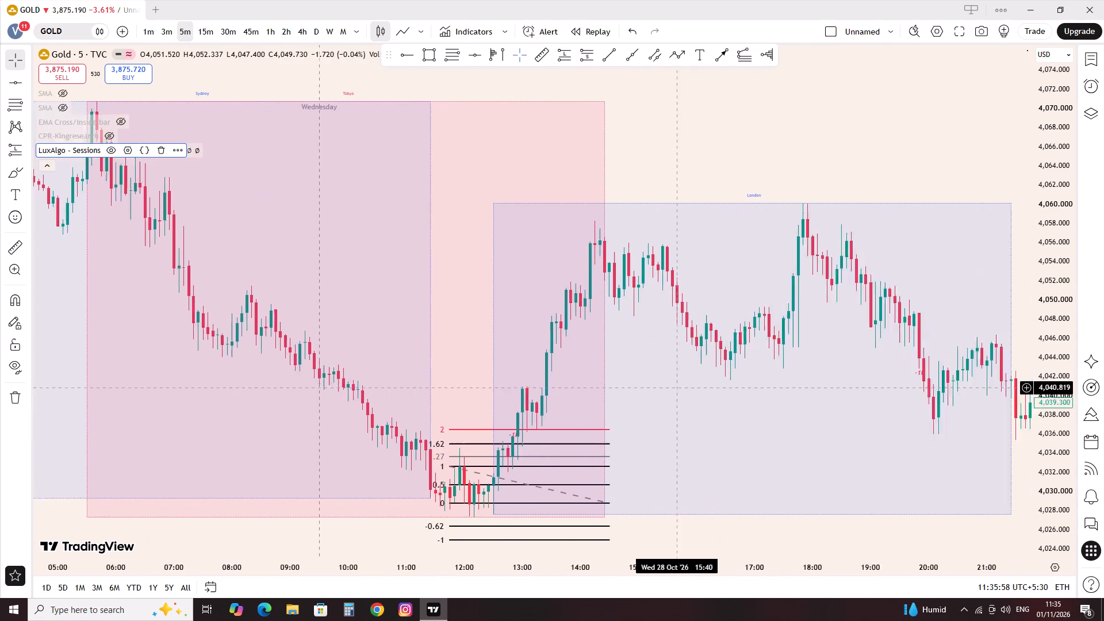
pyautogui.moveTo(531, 394); pyautogui.dragTo(388, 412)
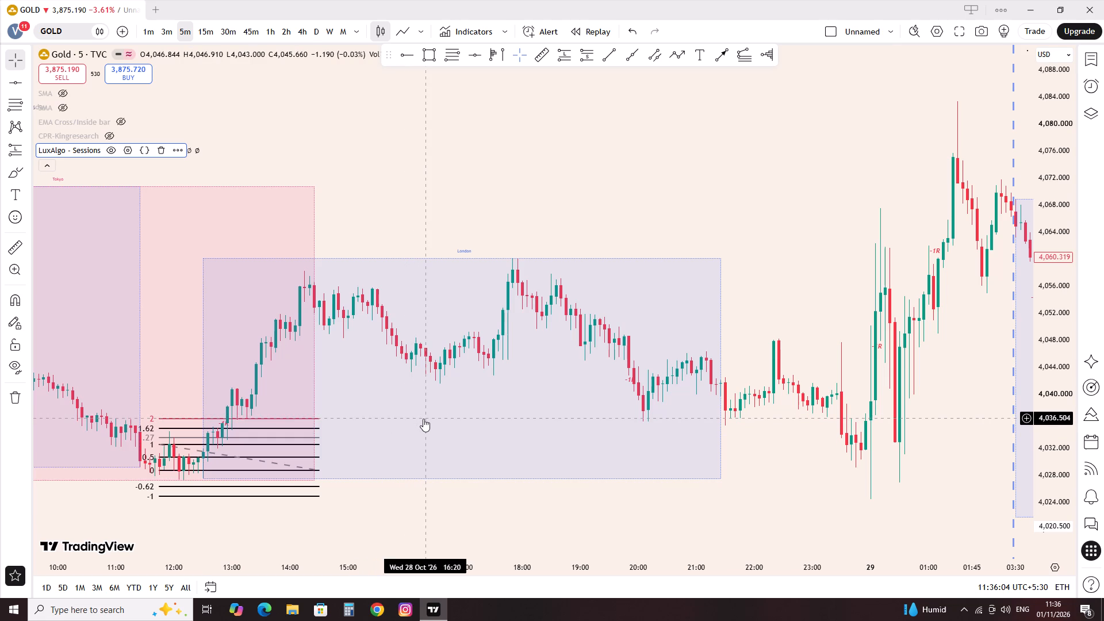
pyautogui.click(255, 467)
pyautogui.click(262, 461)
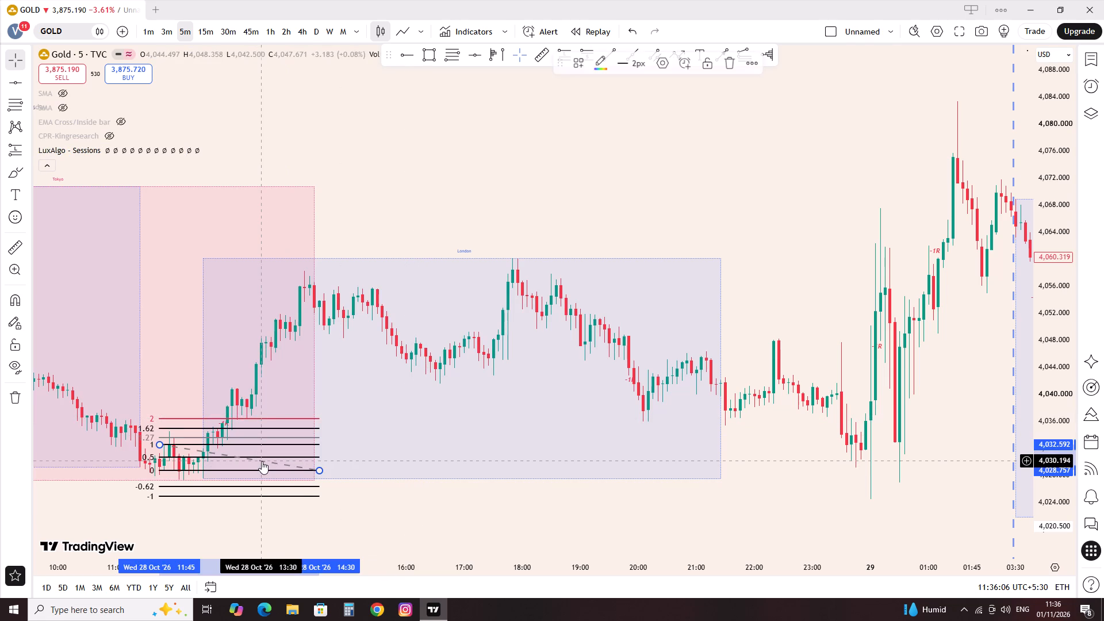
pyautogui.press('Delete')
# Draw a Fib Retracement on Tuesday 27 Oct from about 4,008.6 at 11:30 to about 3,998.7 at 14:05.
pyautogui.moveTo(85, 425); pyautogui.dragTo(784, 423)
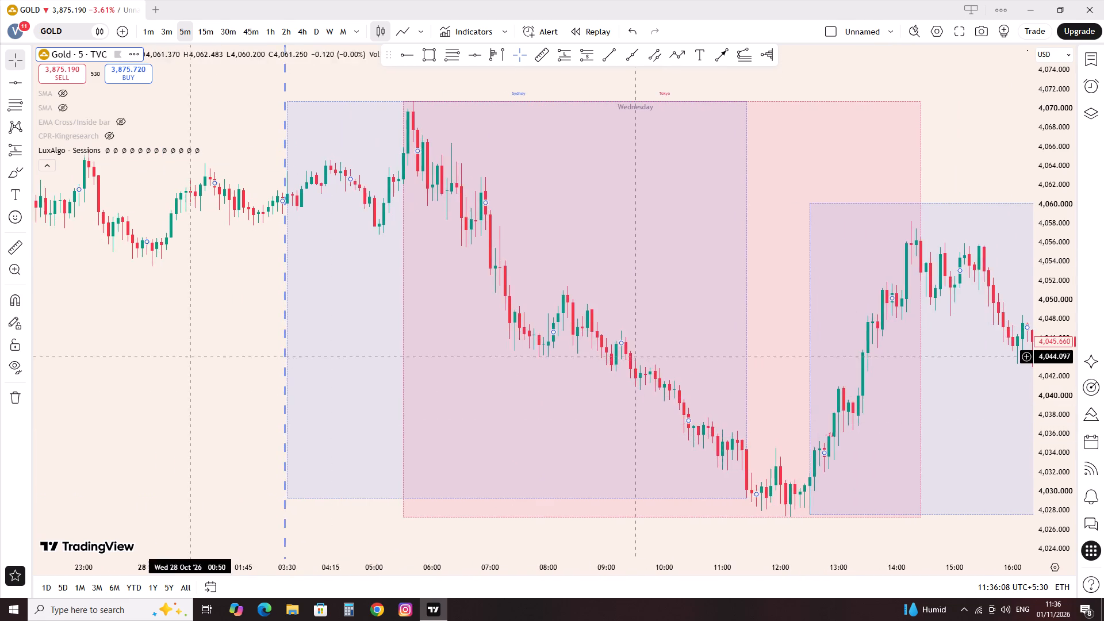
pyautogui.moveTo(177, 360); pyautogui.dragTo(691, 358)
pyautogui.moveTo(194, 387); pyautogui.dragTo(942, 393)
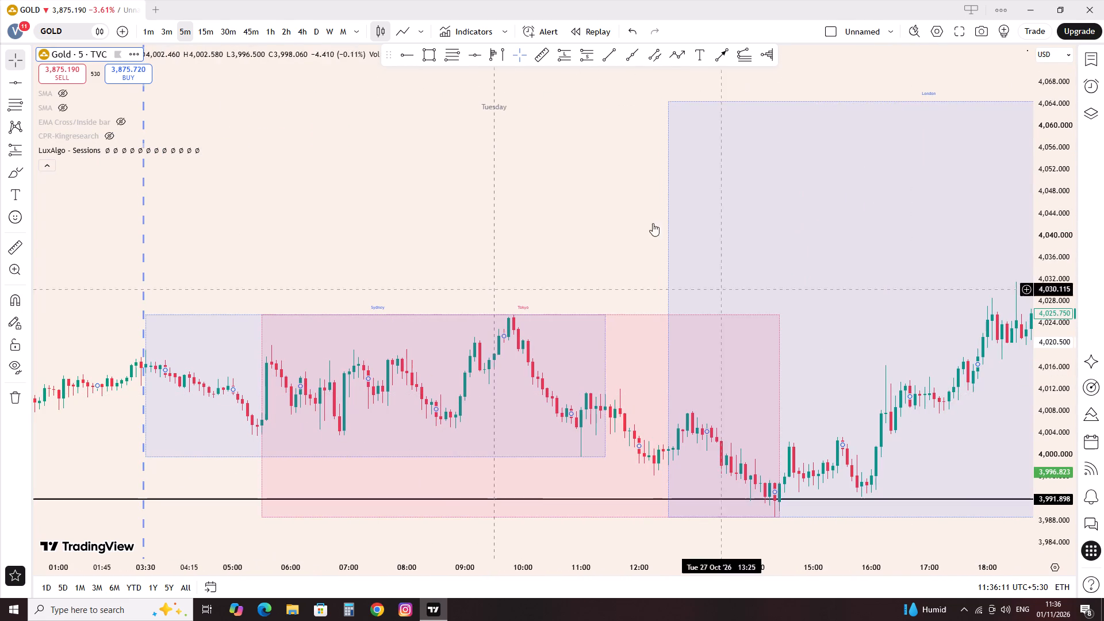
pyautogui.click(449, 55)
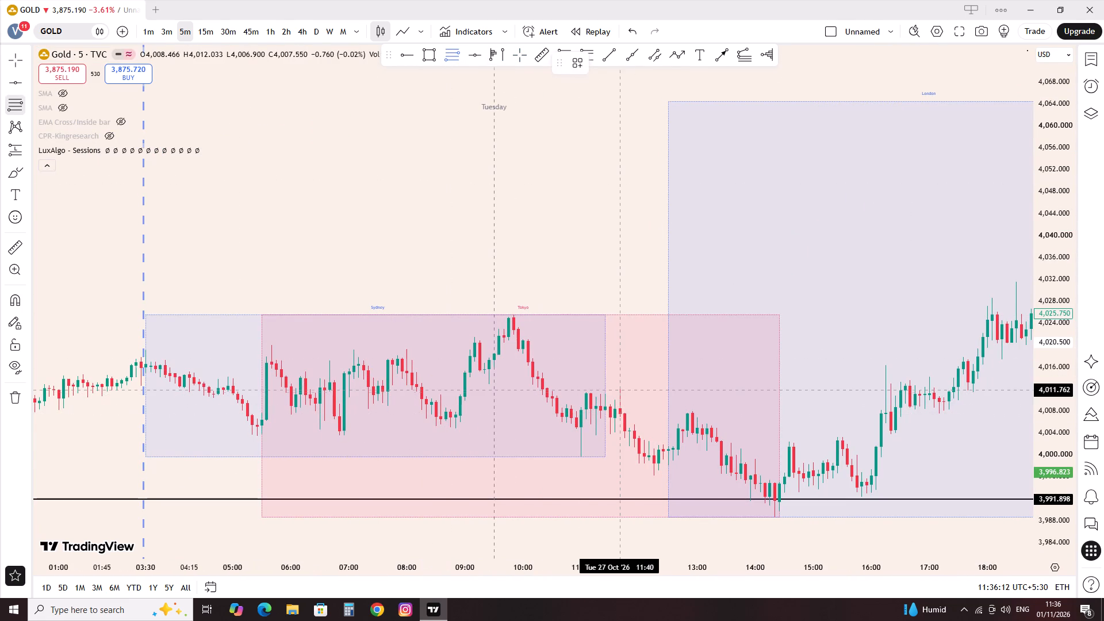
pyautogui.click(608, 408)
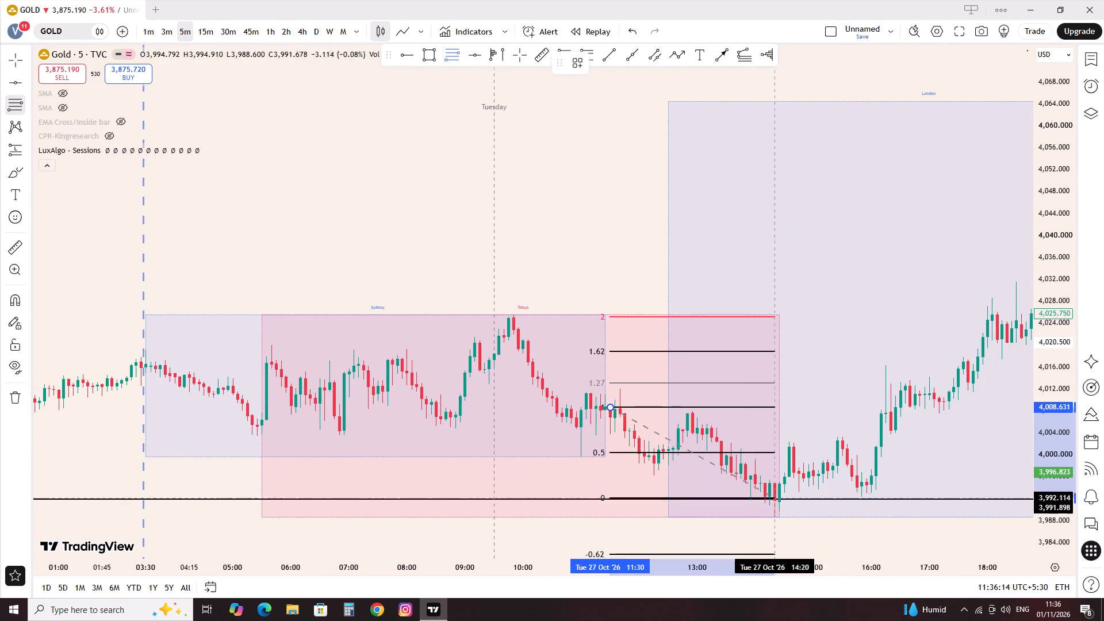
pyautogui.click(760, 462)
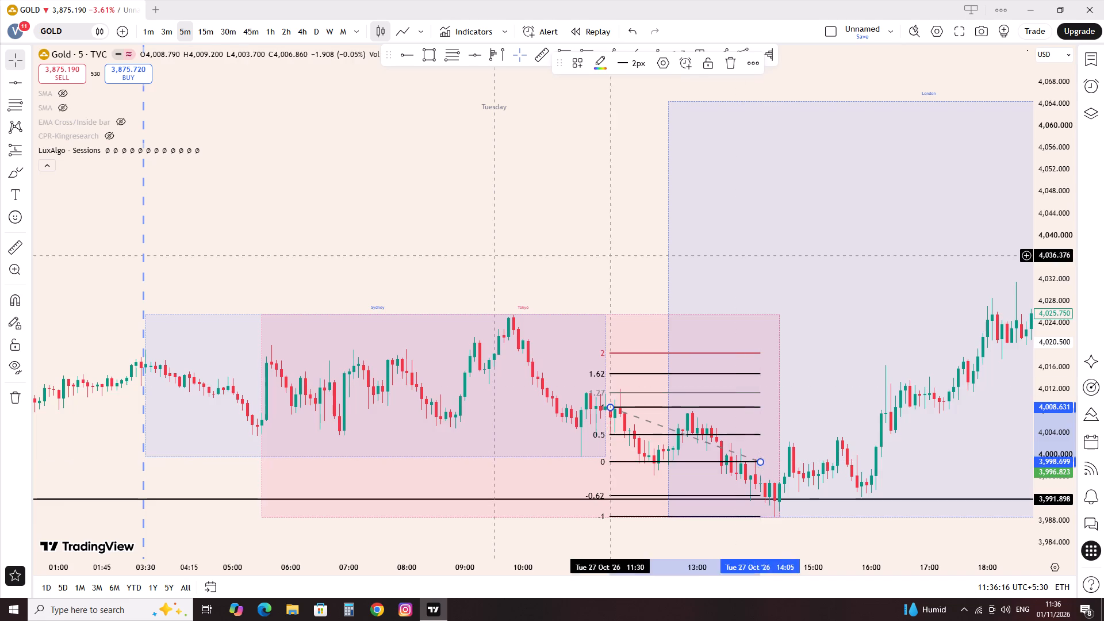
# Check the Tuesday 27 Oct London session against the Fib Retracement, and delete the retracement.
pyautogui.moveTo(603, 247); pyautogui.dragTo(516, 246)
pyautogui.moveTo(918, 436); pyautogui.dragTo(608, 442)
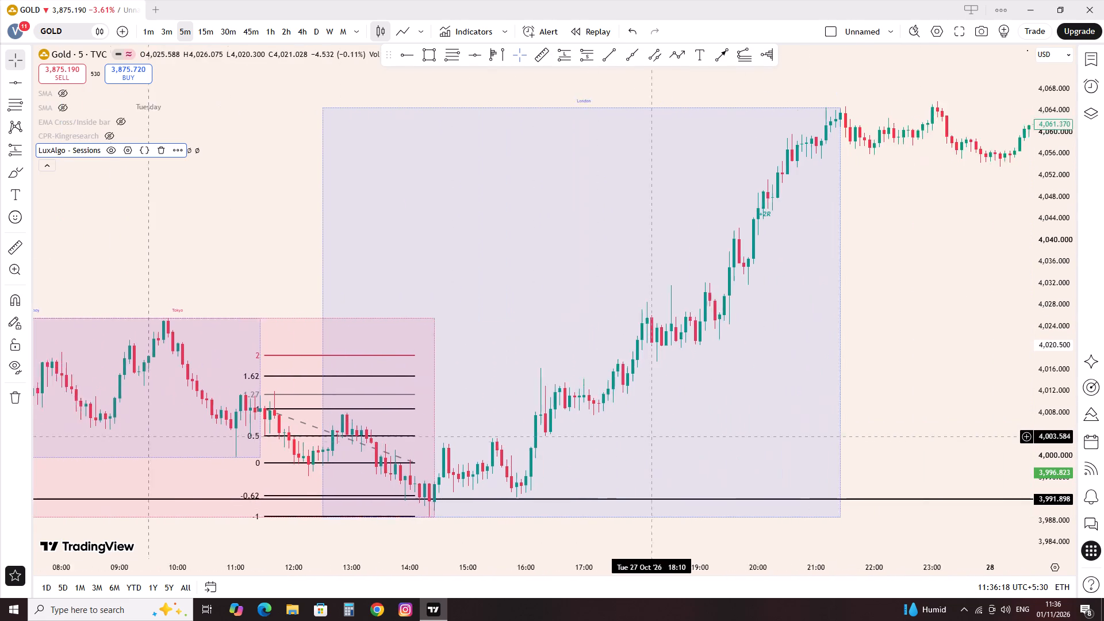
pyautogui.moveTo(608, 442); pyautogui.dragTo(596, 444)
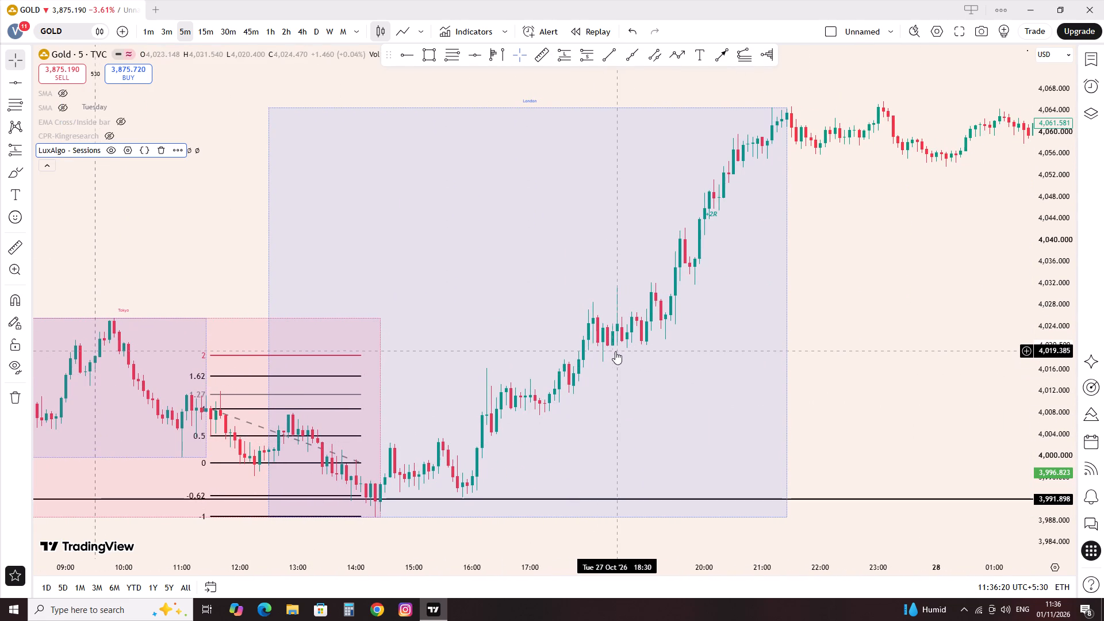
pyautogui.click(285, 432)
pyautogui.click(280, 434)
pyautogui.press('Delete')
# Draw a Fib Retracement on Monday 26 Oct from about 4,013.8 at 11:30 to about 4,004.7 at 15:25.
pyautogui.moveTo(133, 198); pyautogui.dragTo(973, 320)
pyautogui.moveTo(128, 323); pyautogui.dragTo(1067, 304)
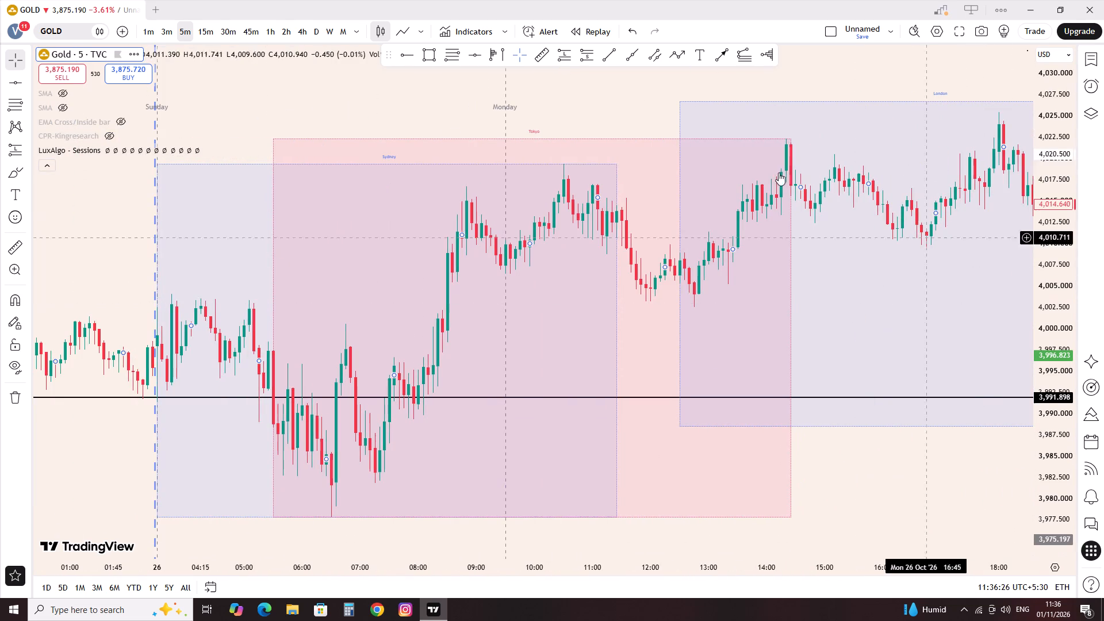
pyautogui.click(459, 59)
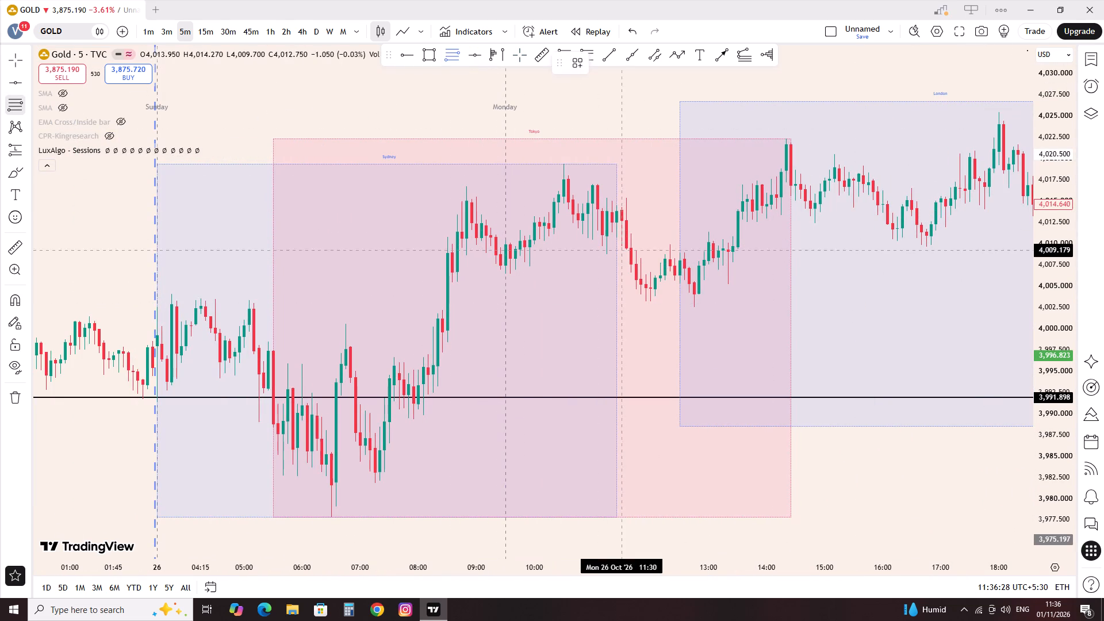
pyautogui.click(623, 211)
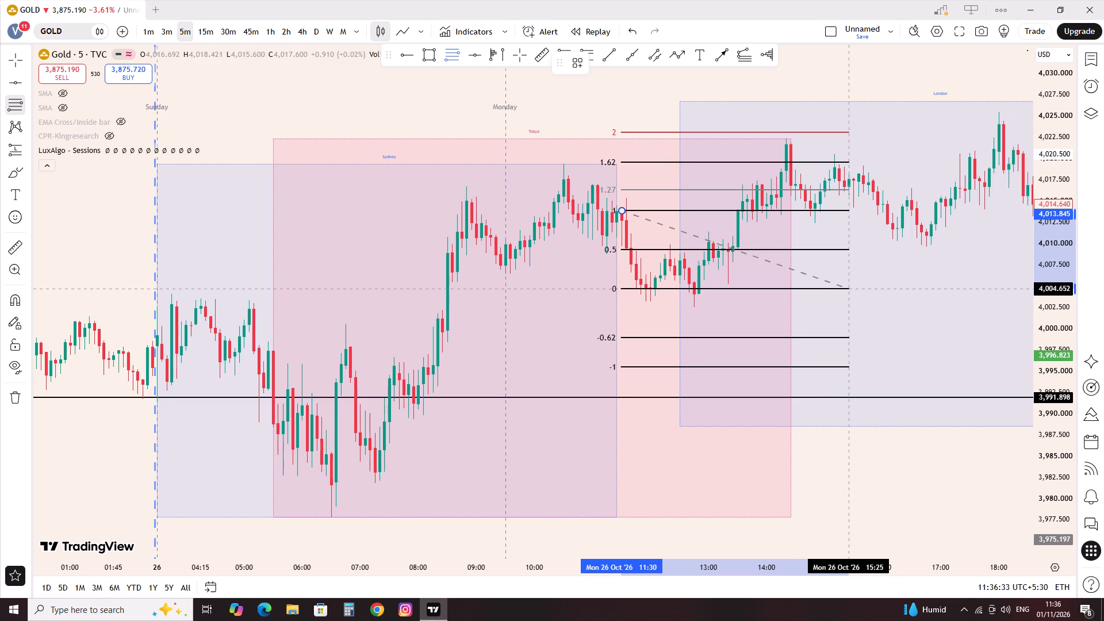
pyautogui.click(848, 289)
# Place a short position on Monday 26 Oct at about 4,018.6 from 18:10 to 19:55, stop about 4,025.9, target about 3,999.9.
pyautogui.moveTo(903, 285); pyautogui.dragTo(578, 281)
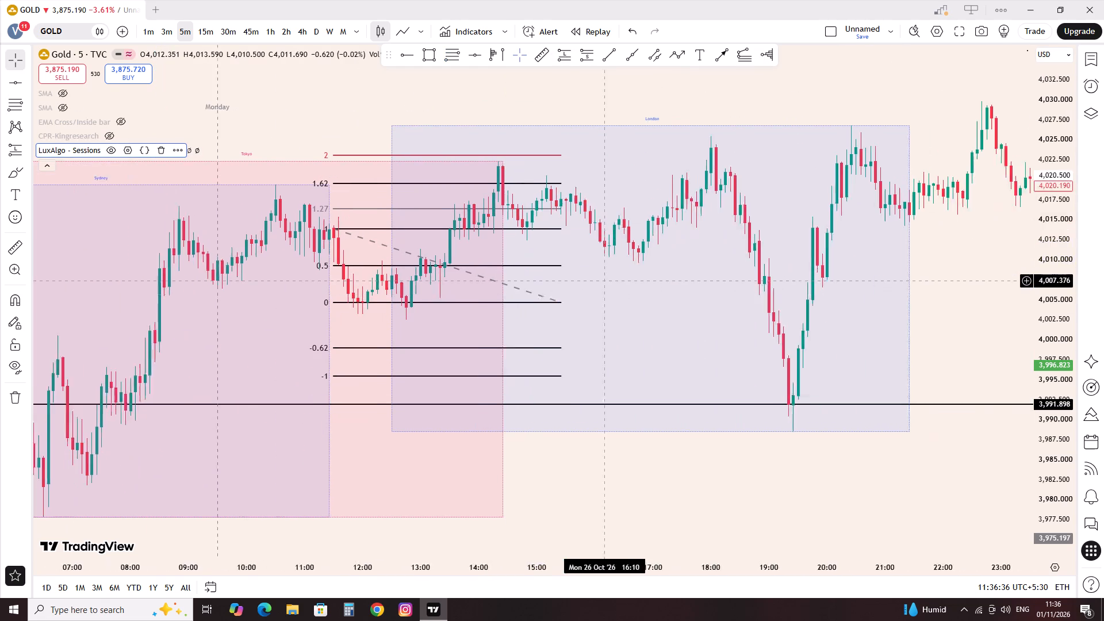
pyautogui.moveTo(578, 281); pyautogui.dragTo(574, 282)
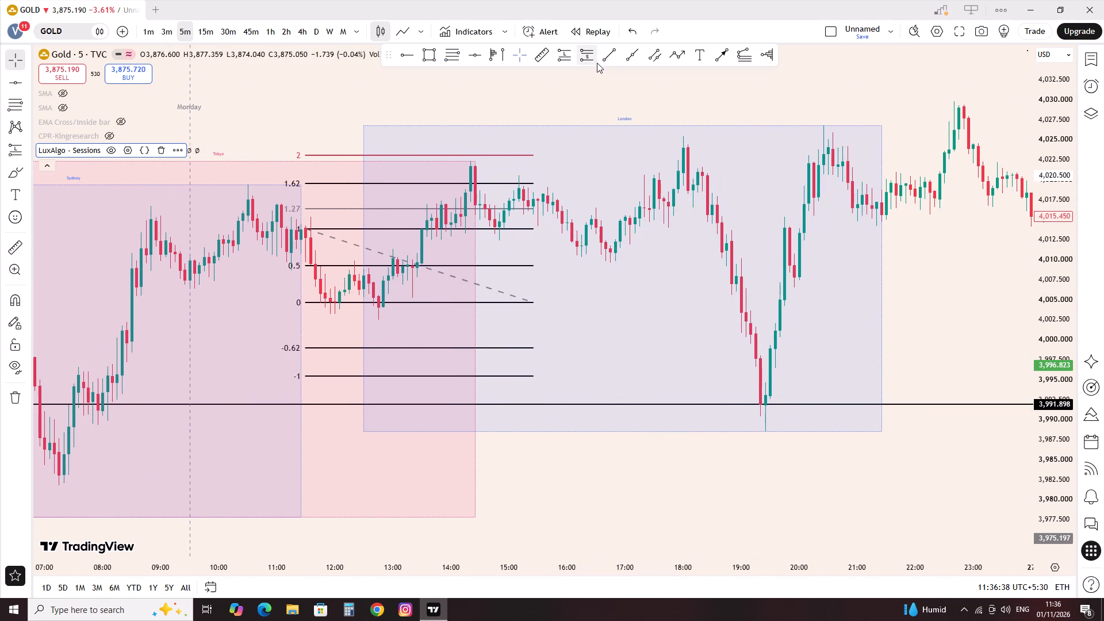
pyautogui.click(594, 59)
pyautogui.click(692, 190)
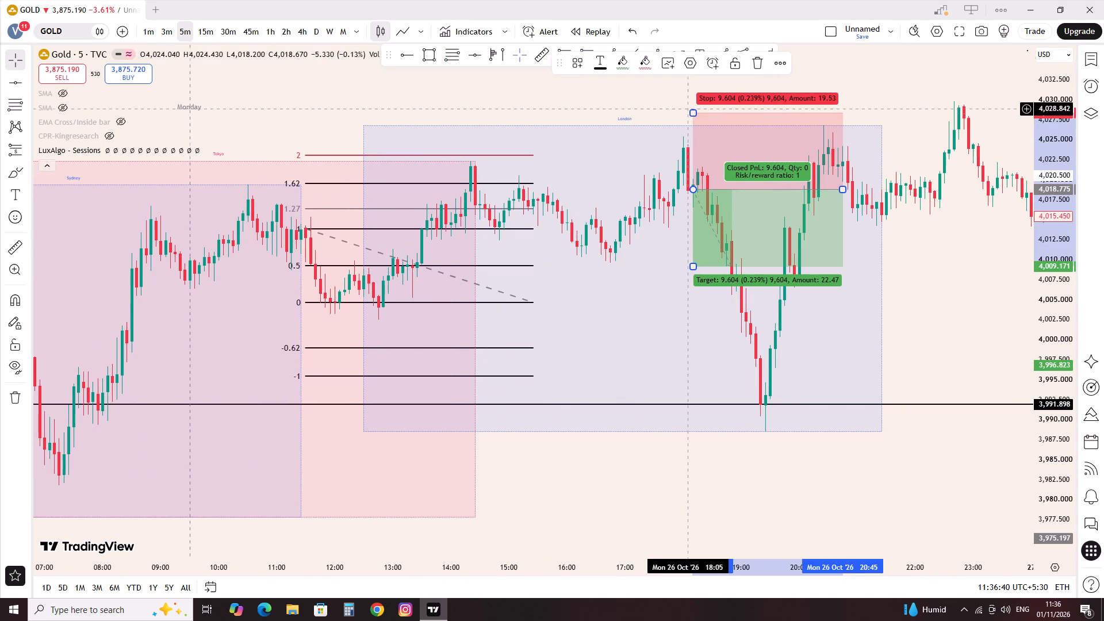
pyautogui.click(692, 118)
pyautogui.moveTo(694, 114); pyautogui.dragTo(699, 133)
pyautogui.moveTo(845, 191); pyautogui.dragTo(796, 192)
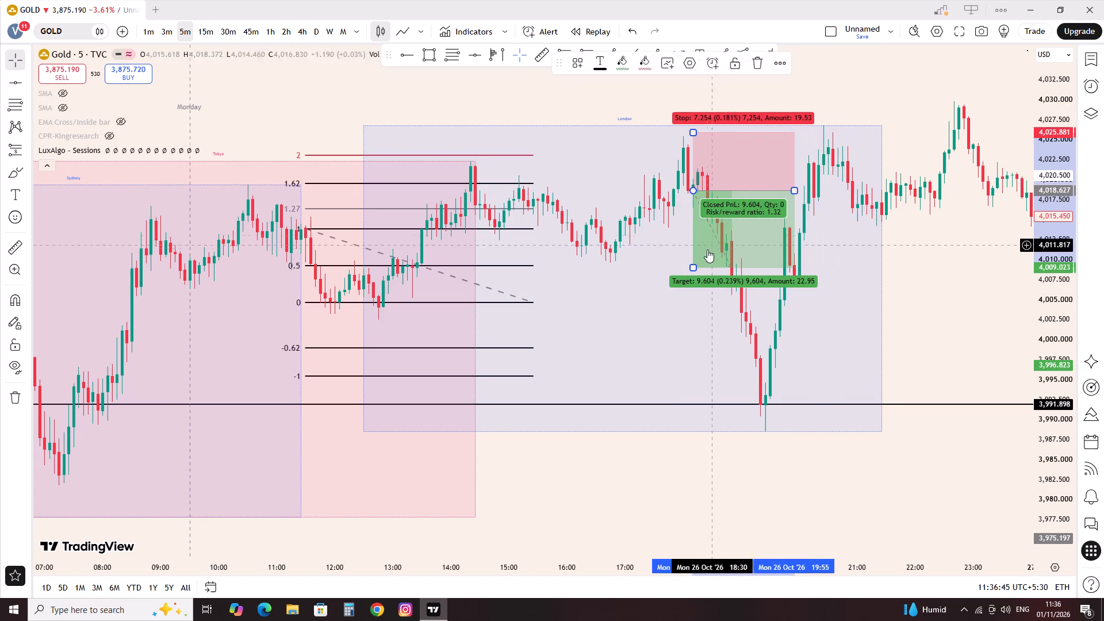
pyautogui.moveTo(693, 266); pyautogui.dragTo(714, 341)
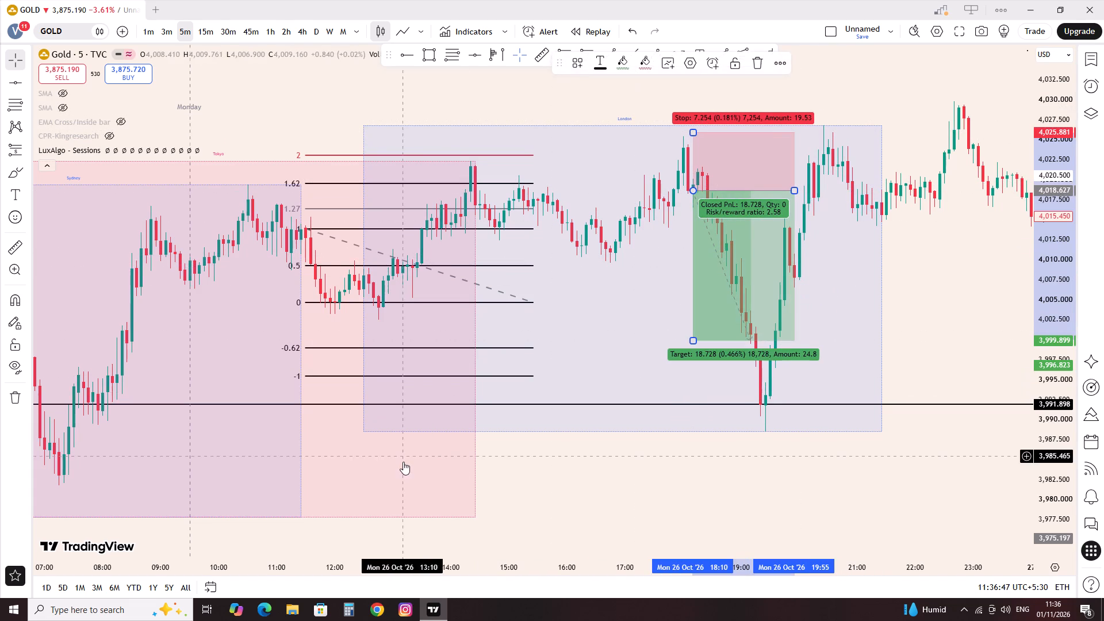
# Place a long position on Monday 26 Oct at about 3,998.9 from 19:35, with stop about 3,988.9 and target about 4,020.3.
pyautogui.moveTo(398, 465); pyautogui.dragTo(518, 449)
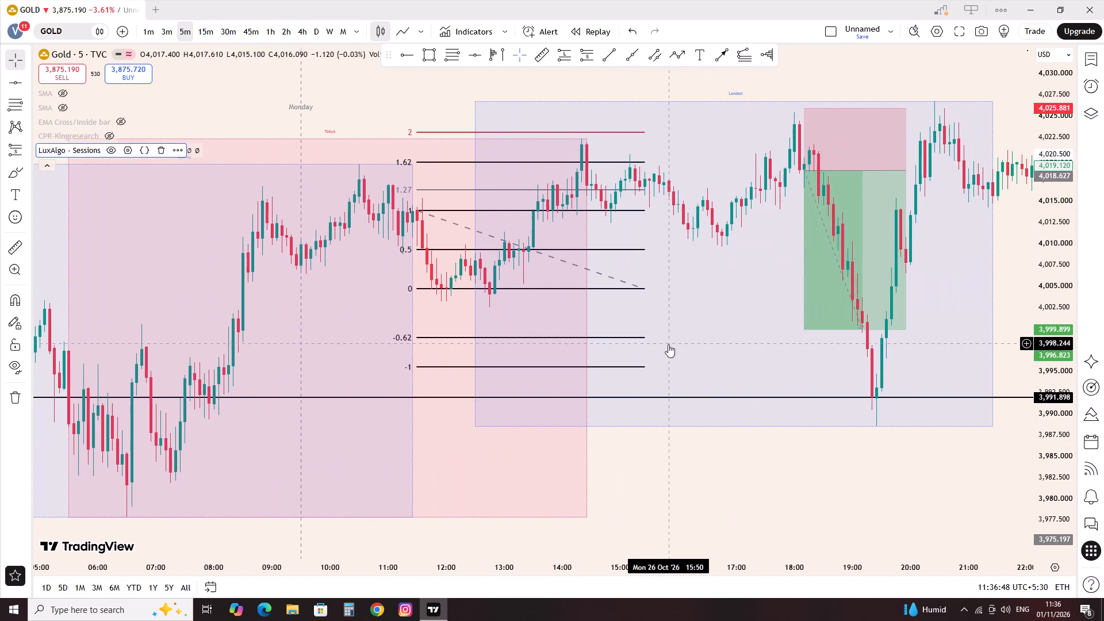
pyautogui.click(565, 51)
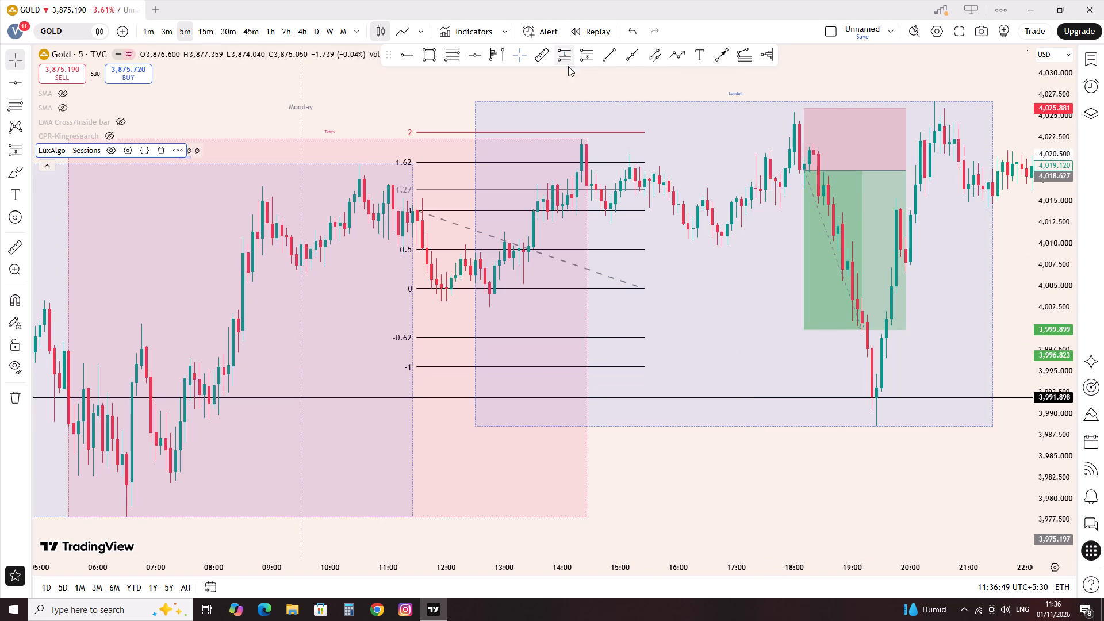
pyautogui.click(885, 339)
pyautogui.click(888, 420)
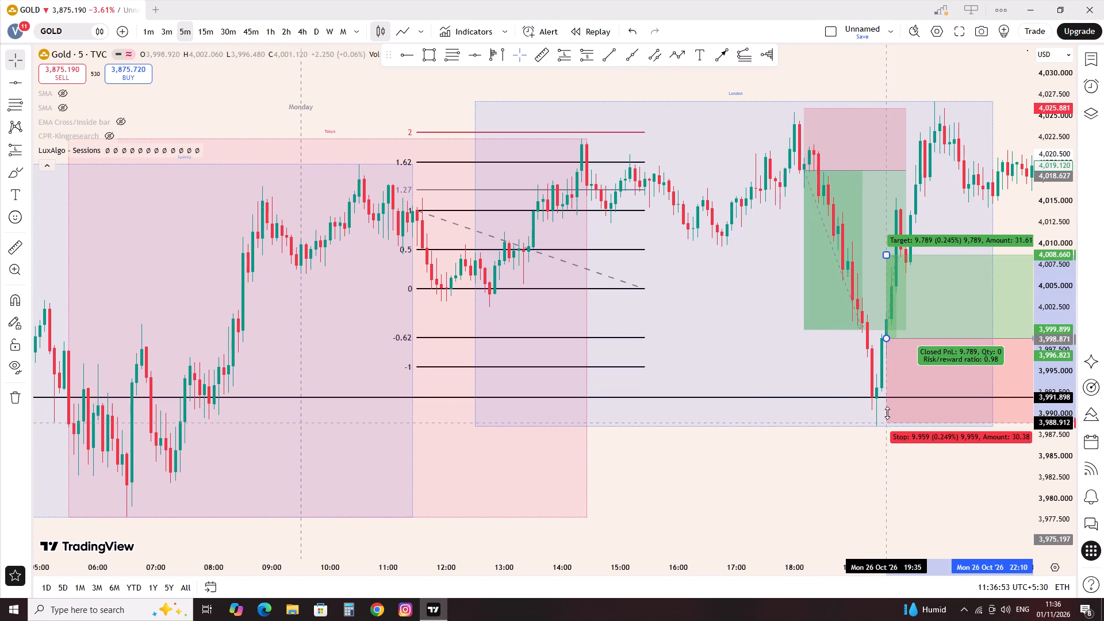
pyautogui.moveTo(886, 252); pyautogui.dragTo(867, 156)
pyautogui.click(556, 82)
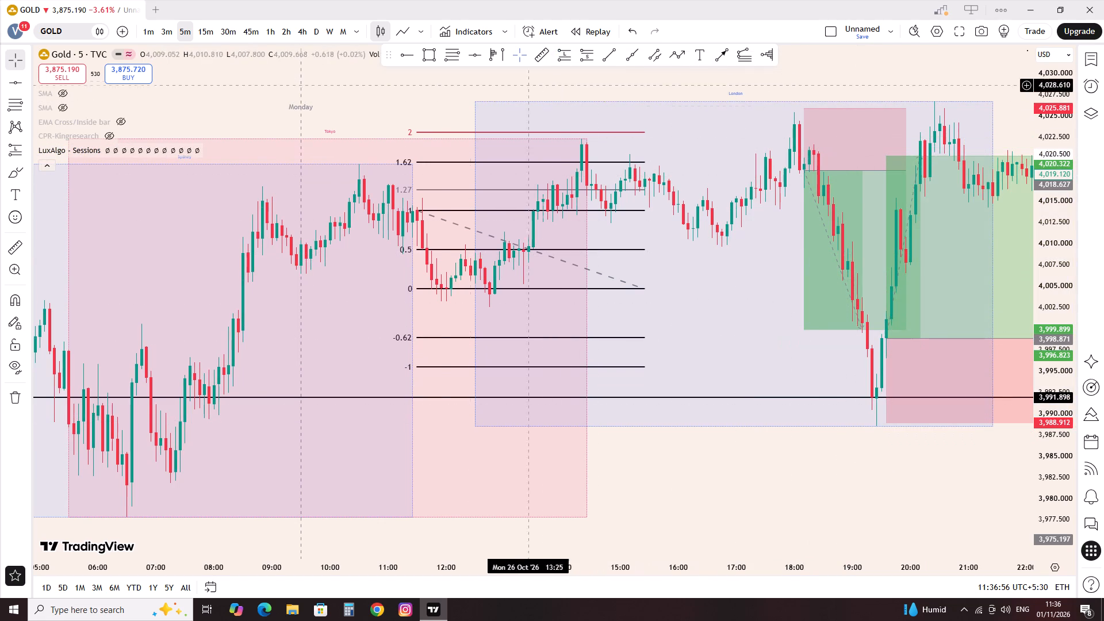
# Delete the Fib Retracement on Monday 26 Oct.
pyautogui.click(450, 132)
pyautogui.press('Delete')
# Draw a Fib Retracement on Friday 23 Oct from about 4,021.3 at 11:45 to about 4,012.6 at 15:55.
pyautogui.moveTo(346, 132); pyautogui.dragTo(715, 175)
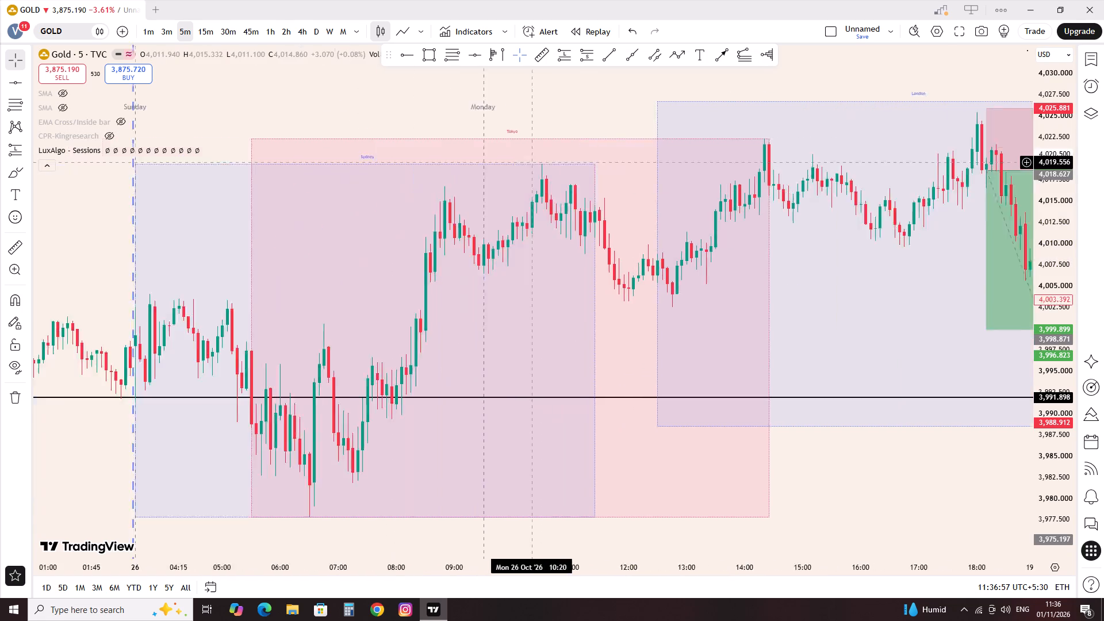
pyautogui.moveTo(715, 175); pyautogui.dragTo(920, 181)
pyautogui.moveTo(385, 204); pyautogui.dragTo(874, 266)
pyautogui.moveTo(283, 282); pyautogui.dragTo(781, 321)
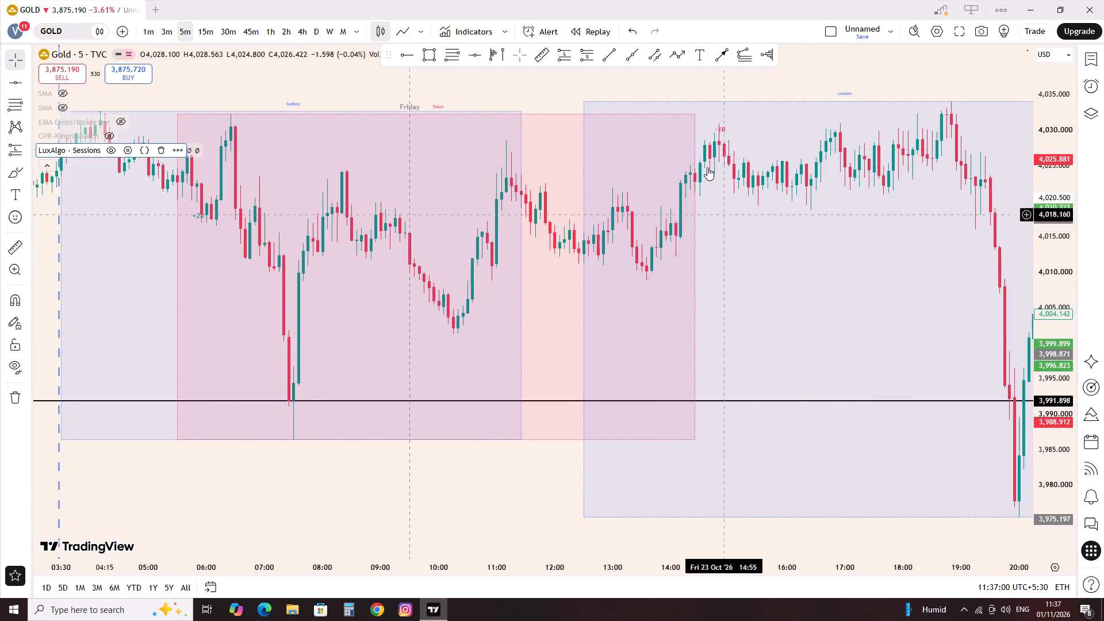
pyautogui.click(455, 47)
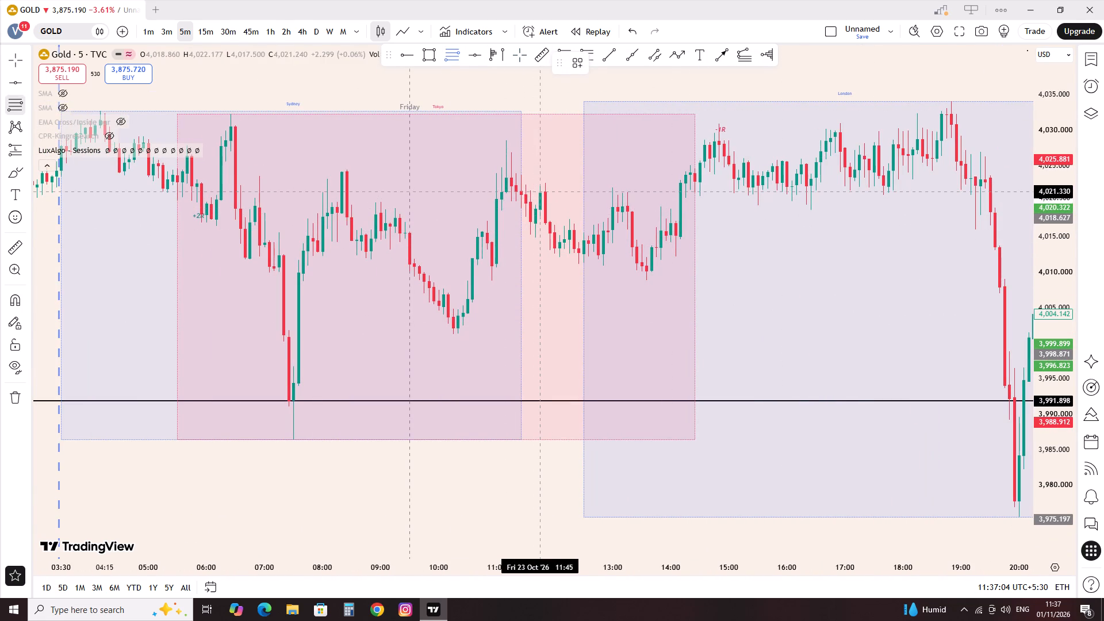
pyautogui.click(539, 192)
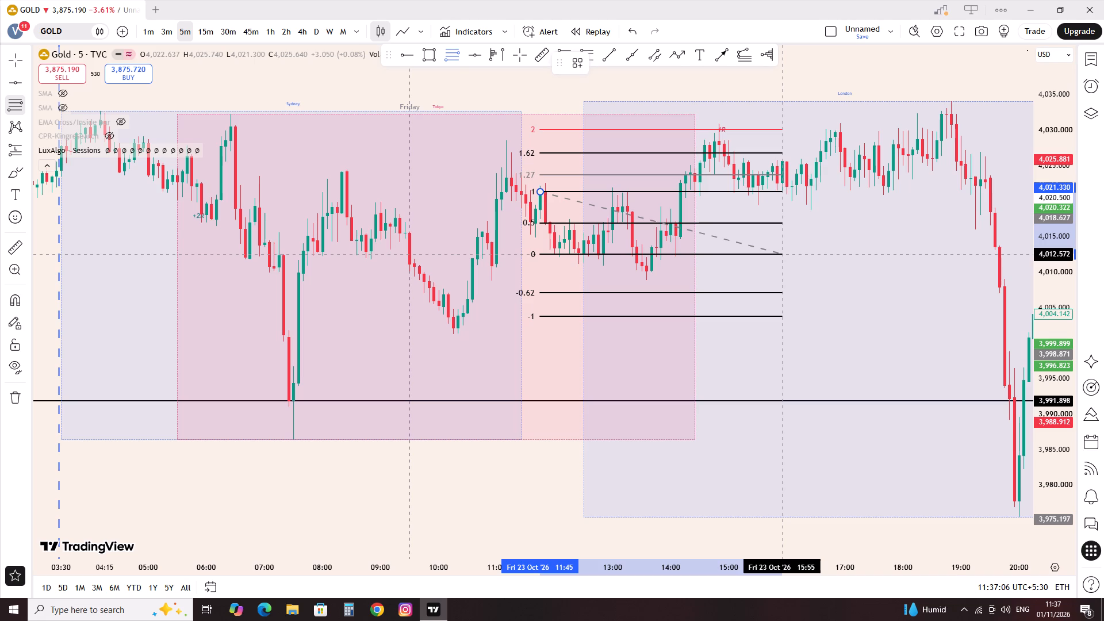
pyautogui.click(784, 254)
# Place a short position on Friday 23 Oct at about 4,025.5 from 19:05, with stop about 4,033.7 and target about 4,001.6.
pyautogui.moveTo(658, 371); pyautogui.dragTo(511, 392)
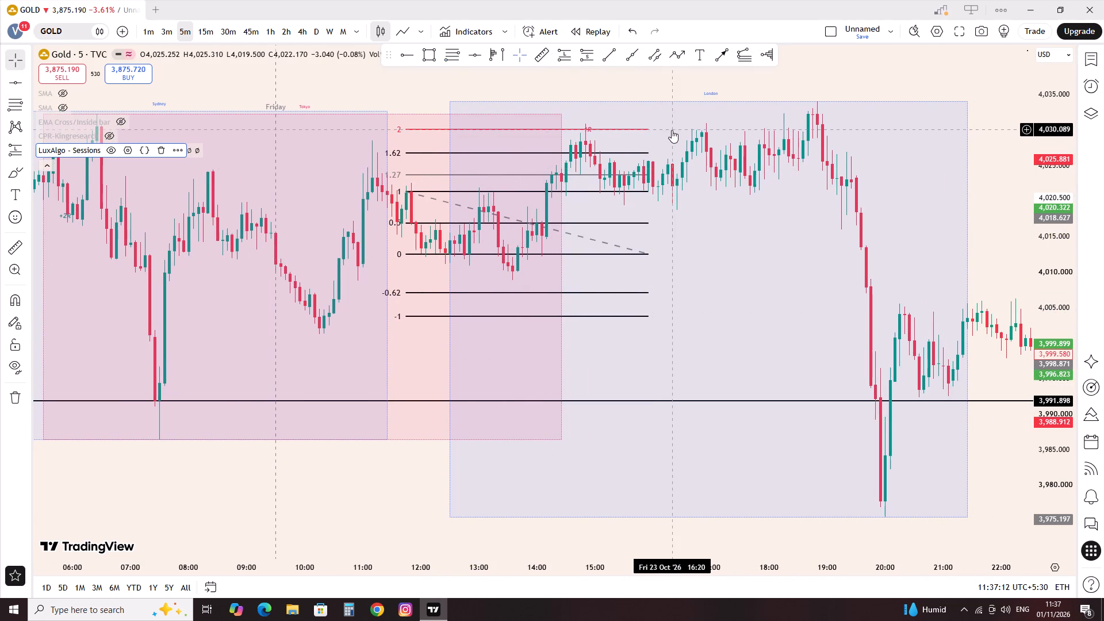
pyautogui.moveTo(946, 118); pyautogui.dragTo(787, 129)
pyautogui.click(591, 59)
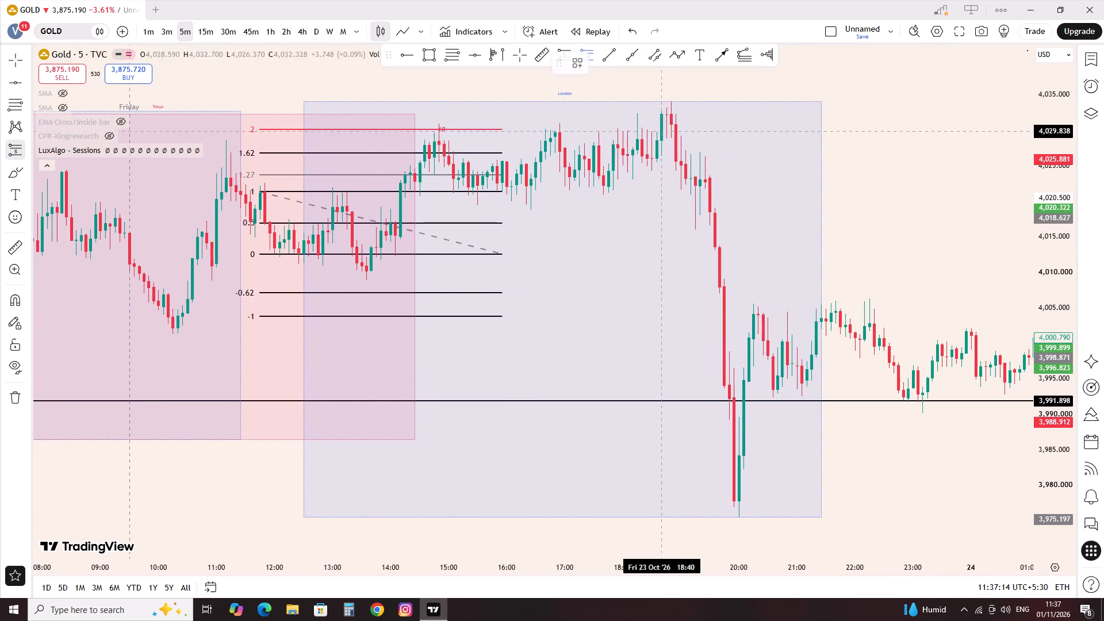
pyautogui.click(684, 163)
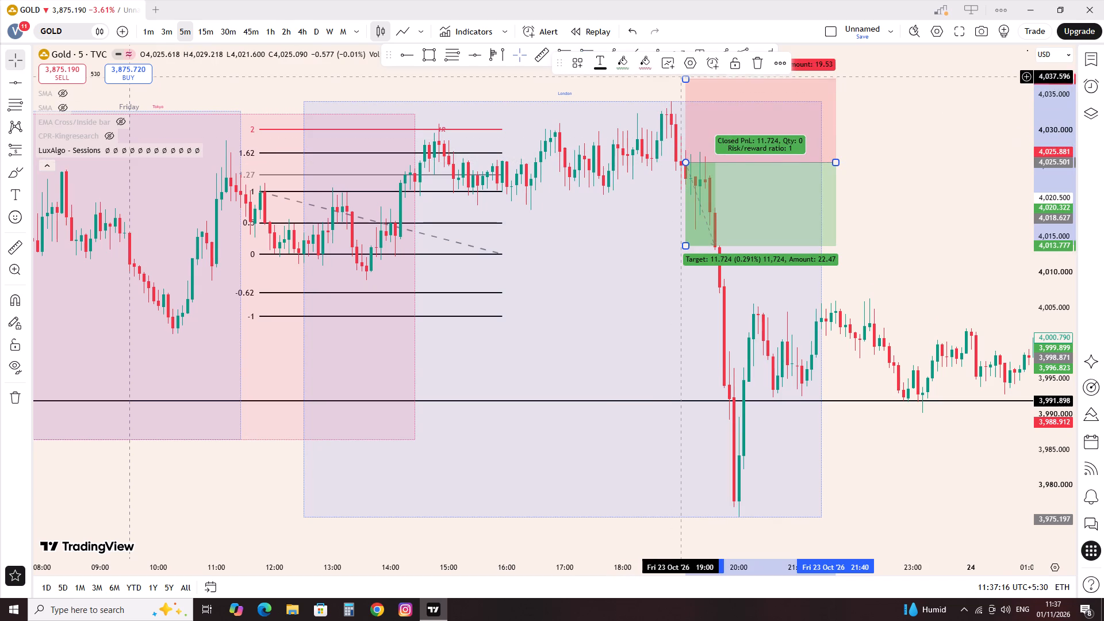
pyautogui.moveTo(684, 81); pyautogui.dragTo(688, 105)
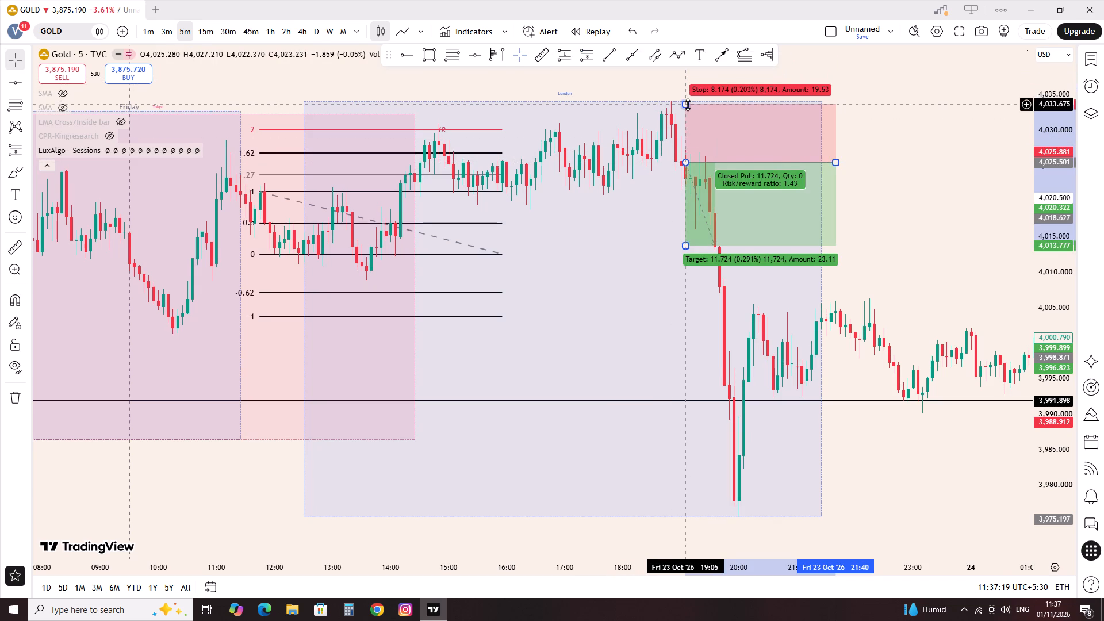
pyautogui.moveTo(688, 246); pyautogui.dragTo(687, 332)
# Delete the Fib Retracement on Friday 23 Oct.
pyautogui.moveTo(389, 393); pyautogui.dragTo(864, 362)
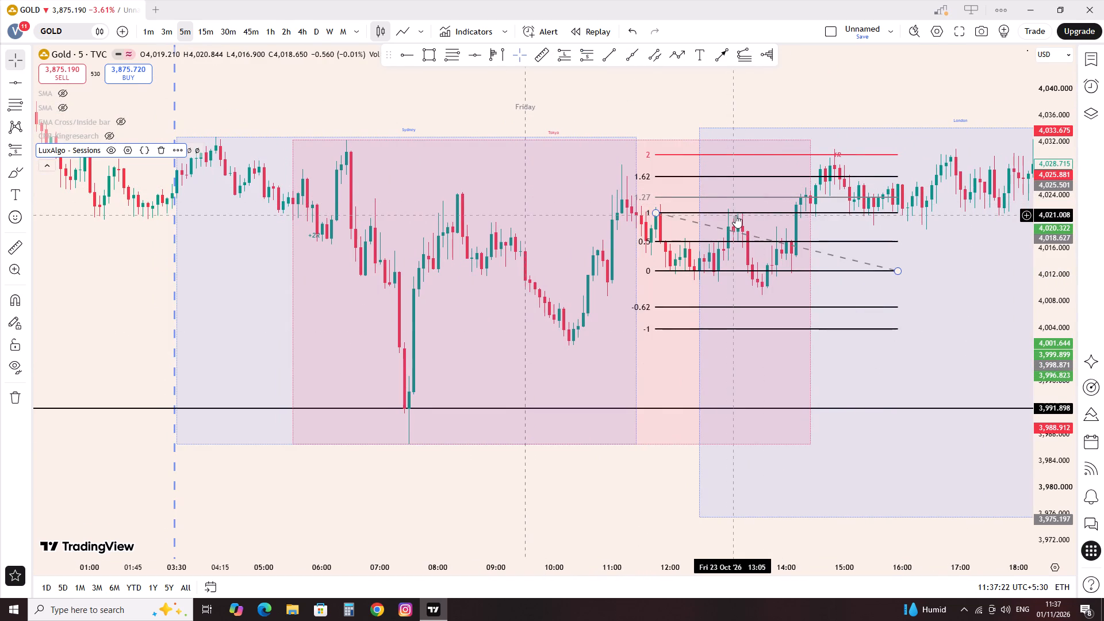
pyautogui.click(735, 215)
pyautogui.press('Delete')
# Look back through the gold chart before Friday 23 Oct and compare the sessions on the following days.
pyautogui.moveTo(352, 163); pyautogui.dragTo(900, 206)
pyautogui.moveTo(367, 209); pyautogui.dragTo(930, 213)
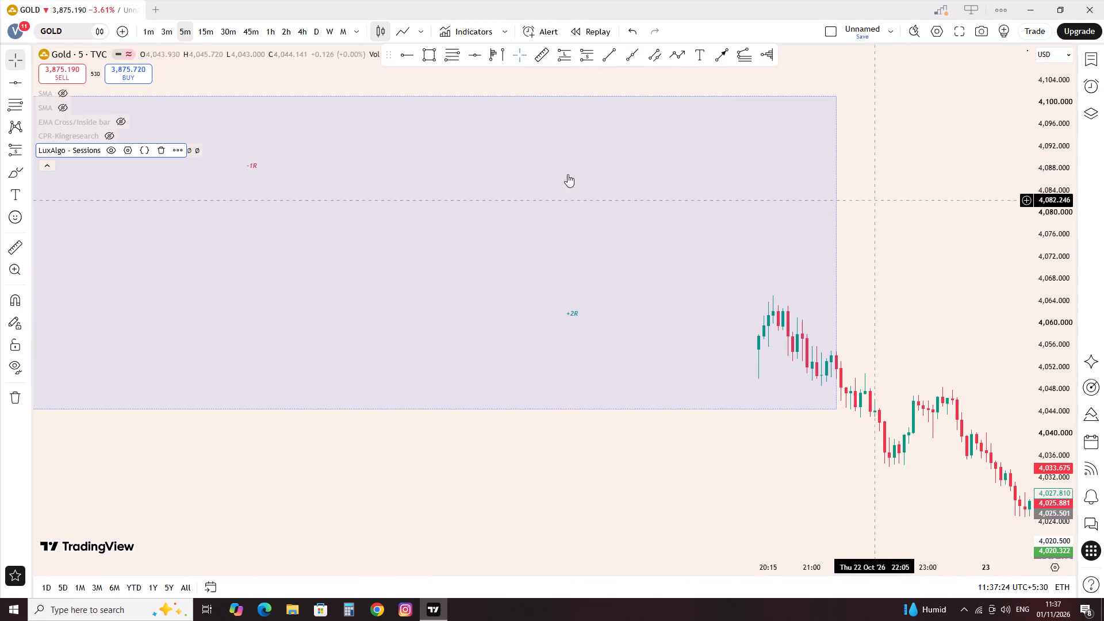
pyautogui.moveTo(335, 204); pyautogui.dragTo(525, 265)
pyautogui.scroll(-11, 529, 268)
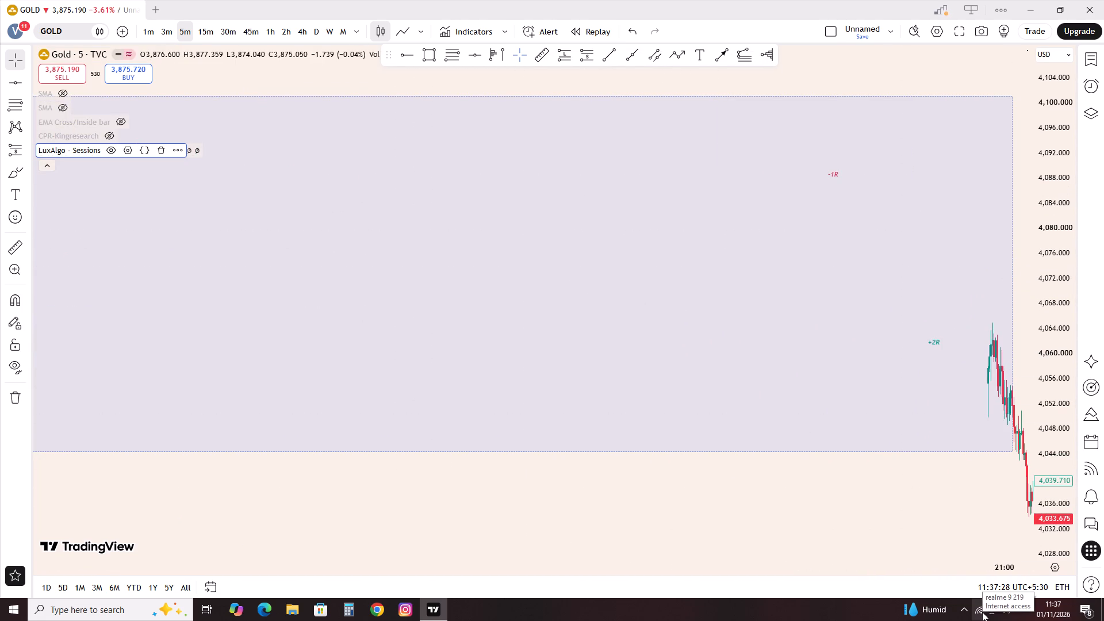
pyautogui.moveTo(854, 421); pyautogui.dragTo(601, 413)
pyautogui.scroll(-9, 589, 382)
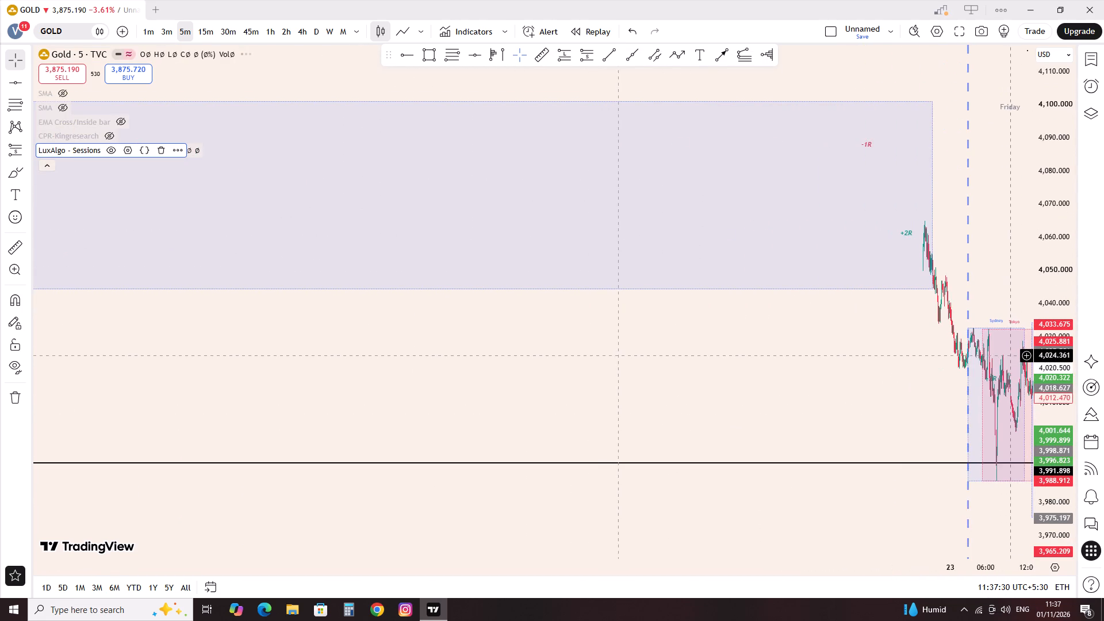
pyautogui.scroll(-7, 618, 356)
pyautogui.scroll(-3, 222, 211)
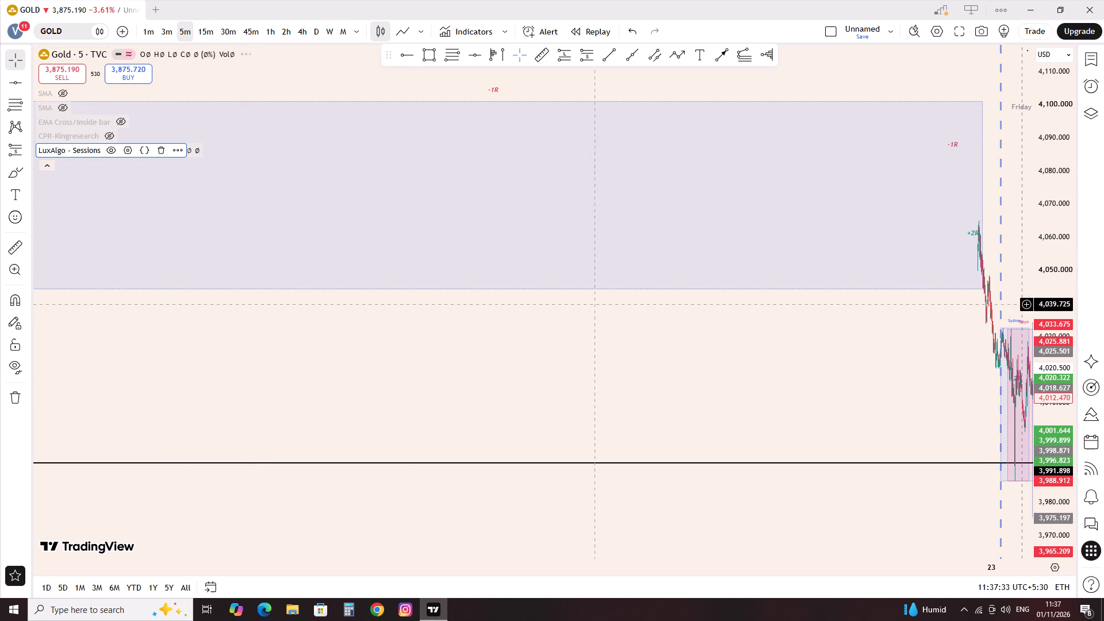
pyautogui.scroll(8, 810, 263)
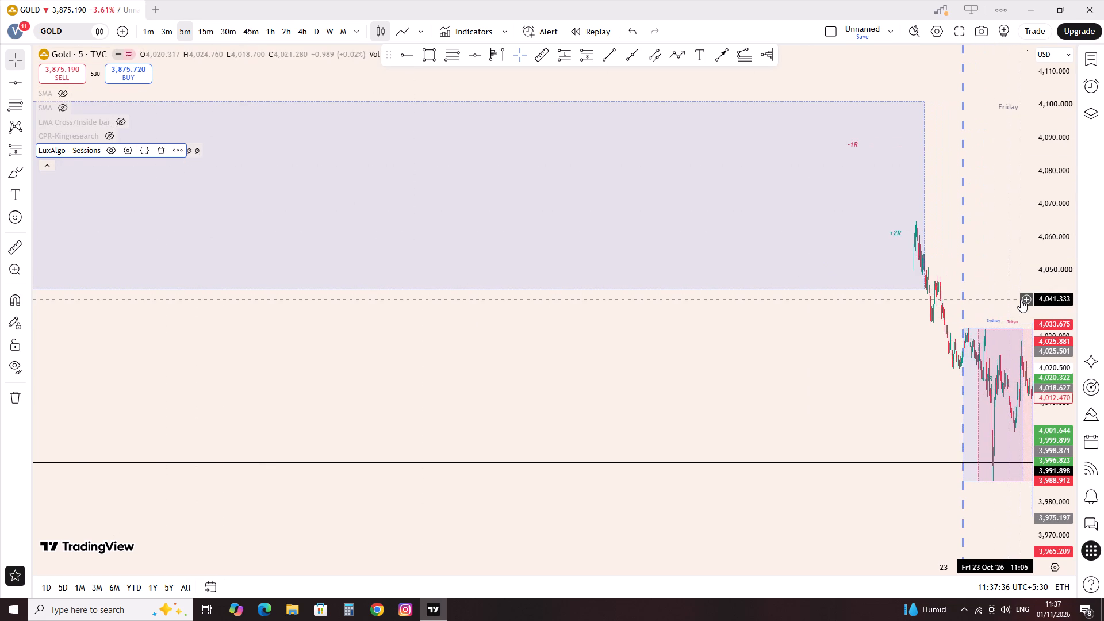
pyautogui.moveTo(996, 283); pyautogui.dragTo(198, 331)
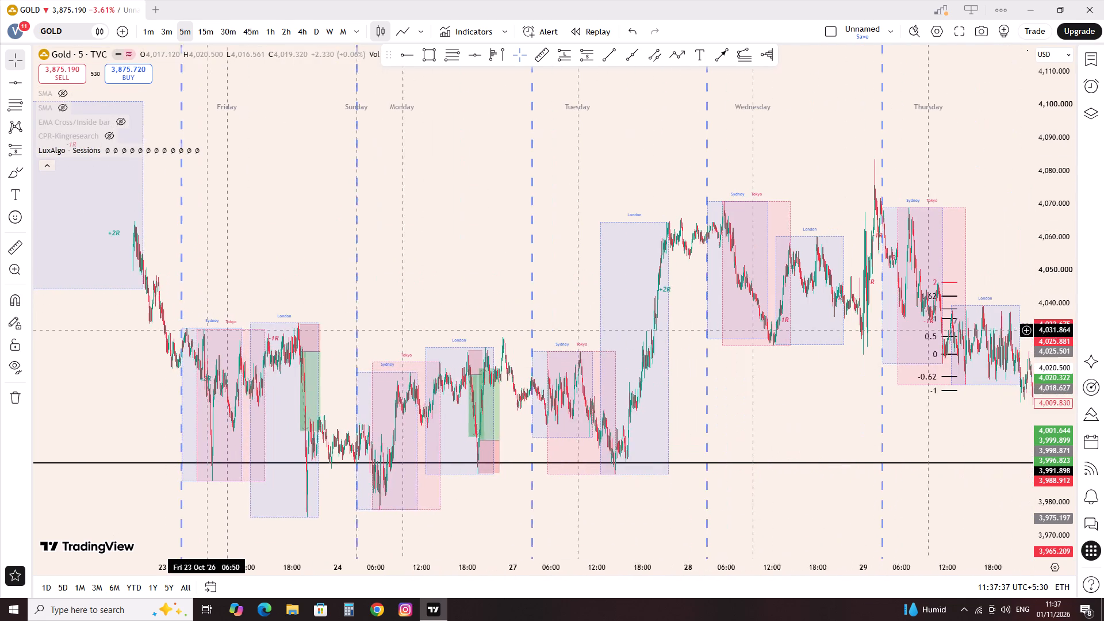
pyautogui.moveTo(470, 233); pyautogui.dragTo(310, 249)
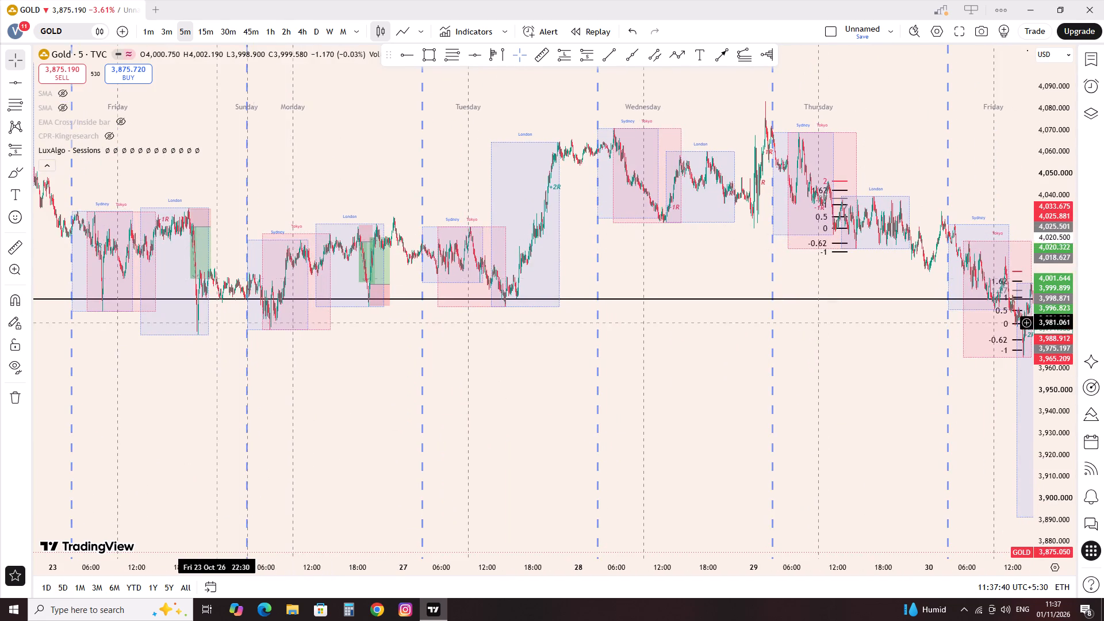
pyautogui.scroll(-1, 216, 327)
pyautogui.moveTo(198, 374); pyautogui.dragTo(673, 439)
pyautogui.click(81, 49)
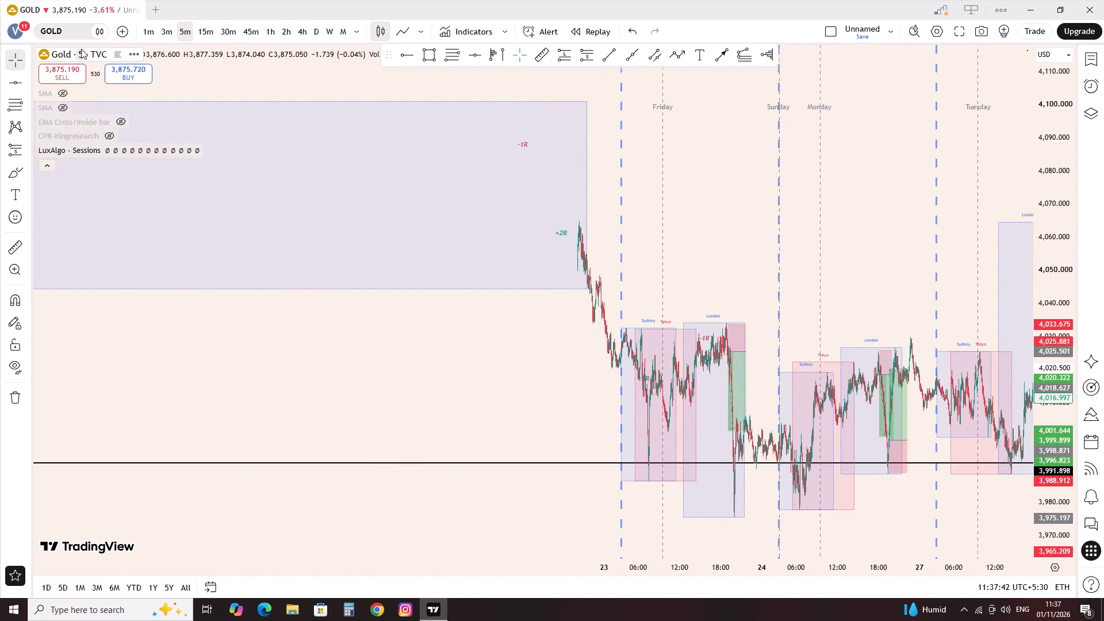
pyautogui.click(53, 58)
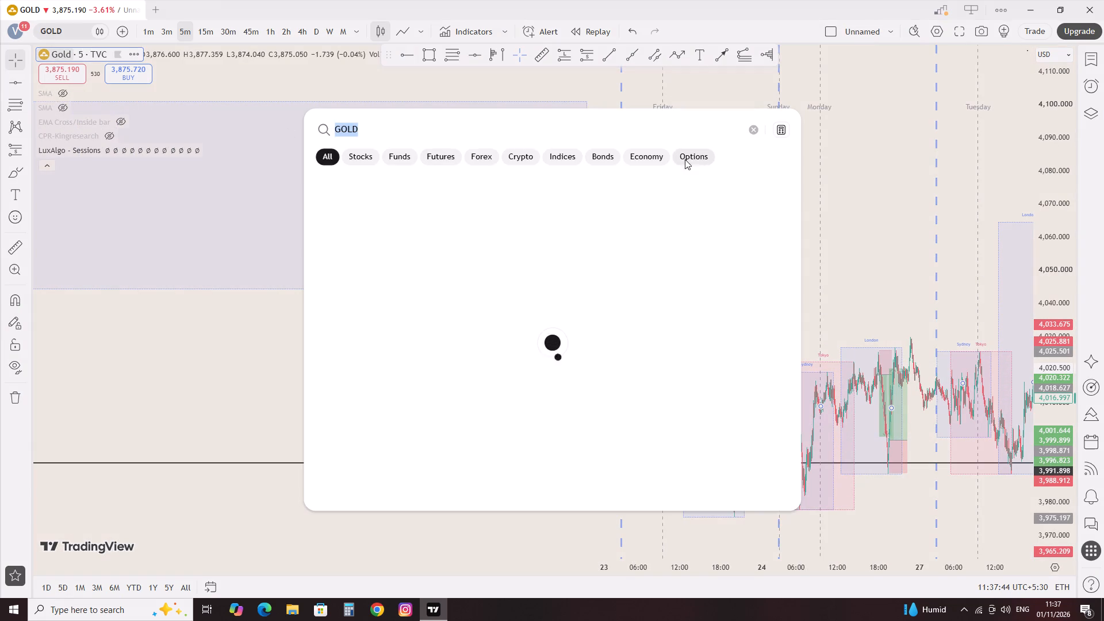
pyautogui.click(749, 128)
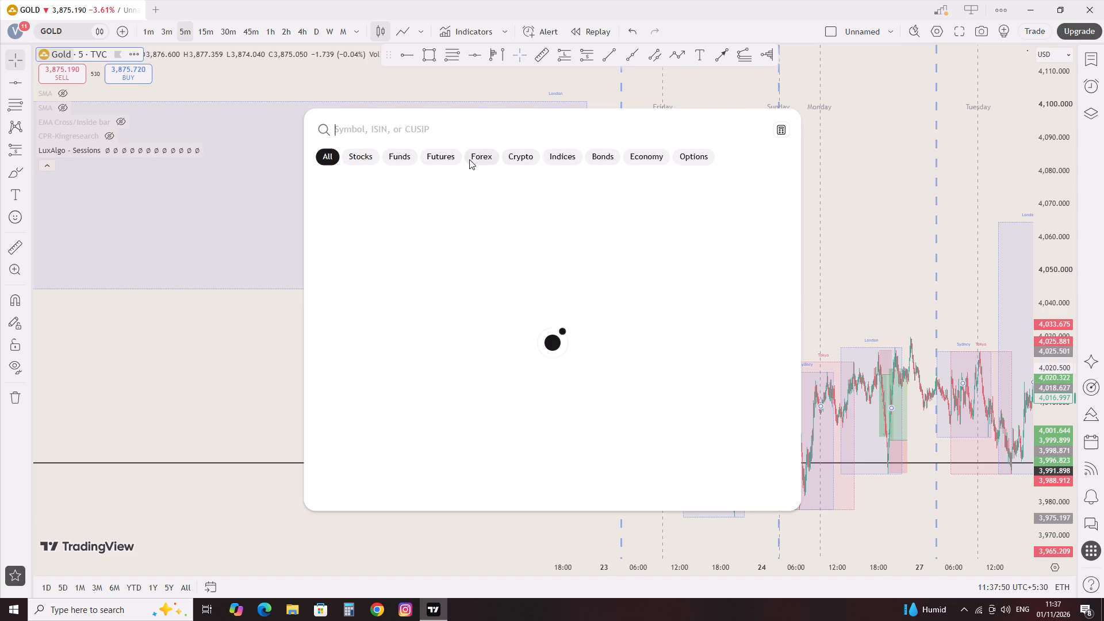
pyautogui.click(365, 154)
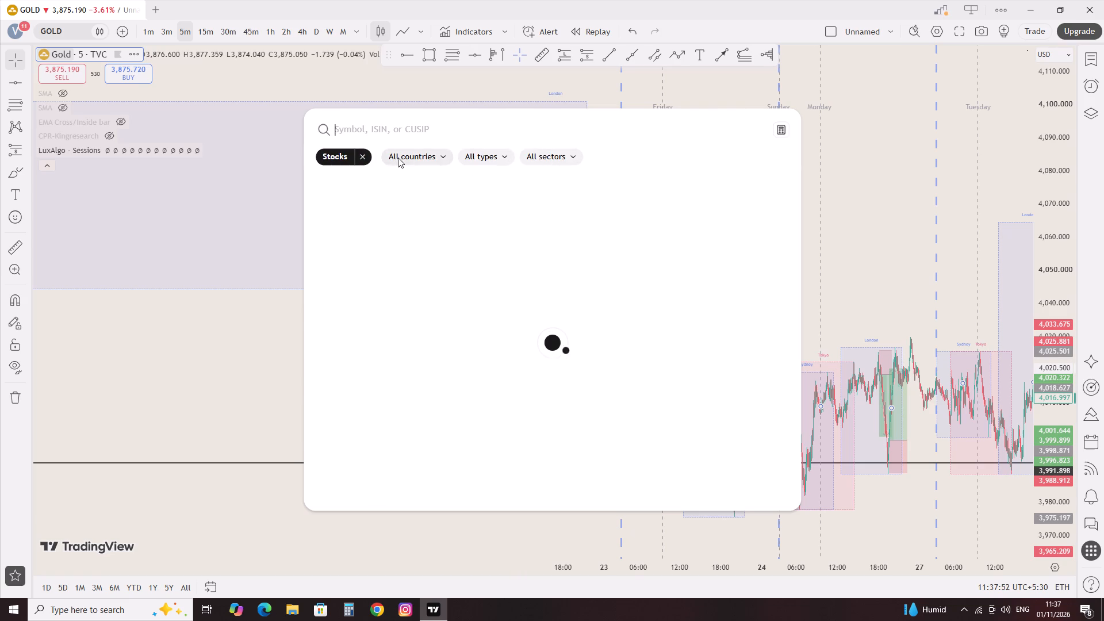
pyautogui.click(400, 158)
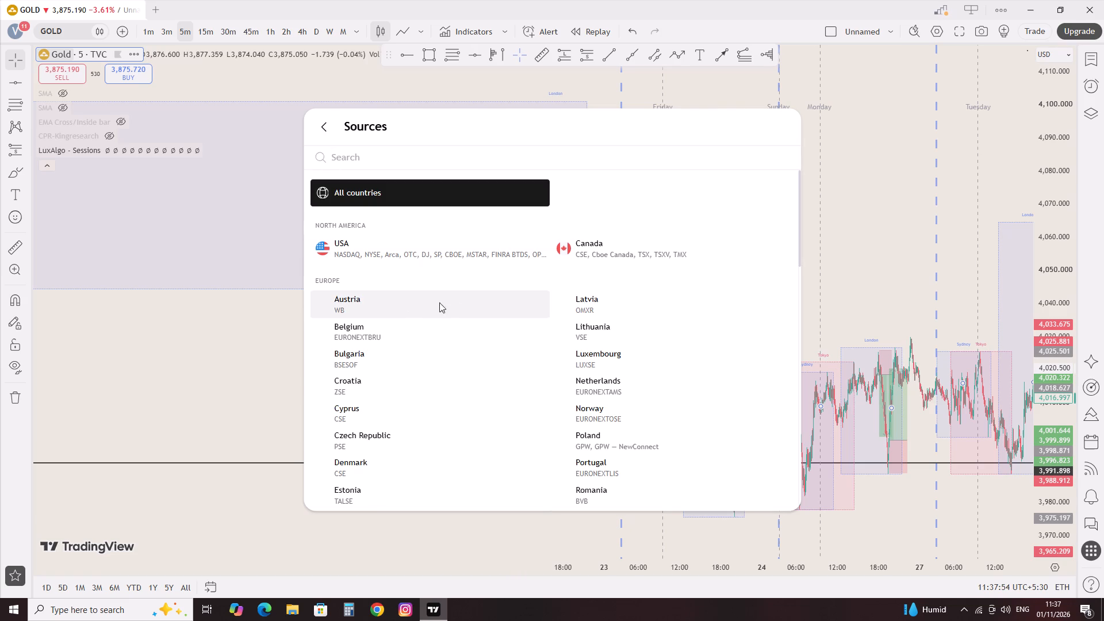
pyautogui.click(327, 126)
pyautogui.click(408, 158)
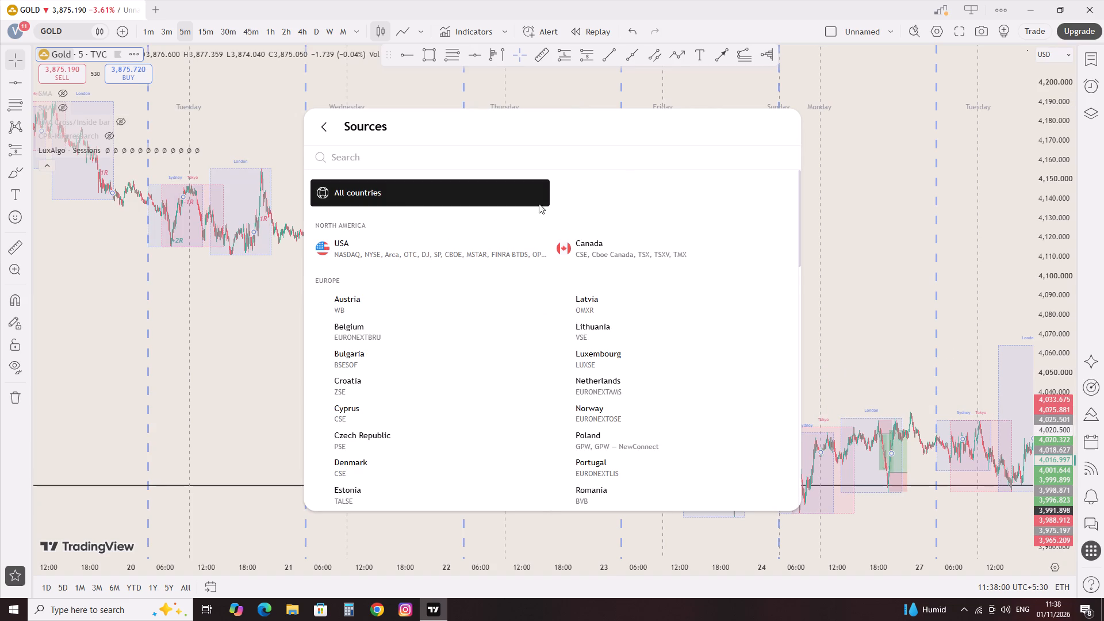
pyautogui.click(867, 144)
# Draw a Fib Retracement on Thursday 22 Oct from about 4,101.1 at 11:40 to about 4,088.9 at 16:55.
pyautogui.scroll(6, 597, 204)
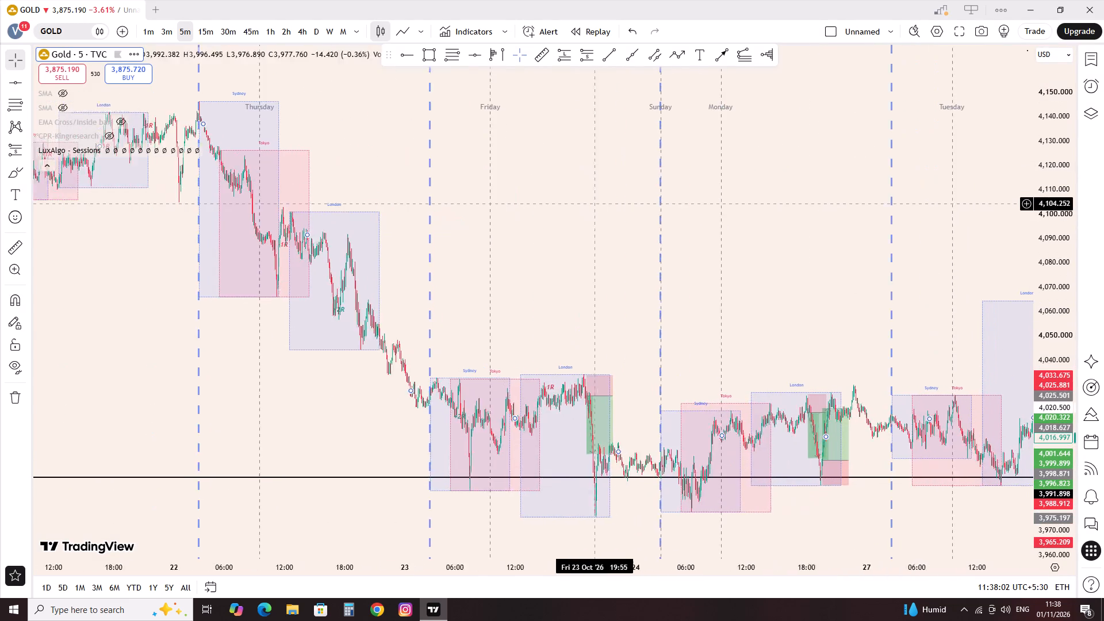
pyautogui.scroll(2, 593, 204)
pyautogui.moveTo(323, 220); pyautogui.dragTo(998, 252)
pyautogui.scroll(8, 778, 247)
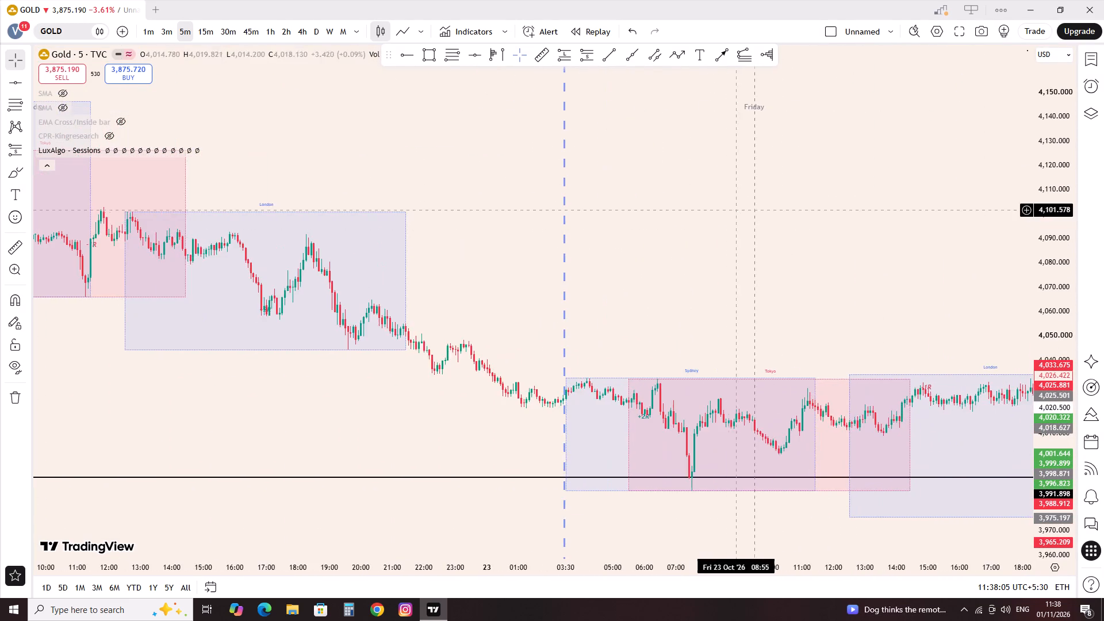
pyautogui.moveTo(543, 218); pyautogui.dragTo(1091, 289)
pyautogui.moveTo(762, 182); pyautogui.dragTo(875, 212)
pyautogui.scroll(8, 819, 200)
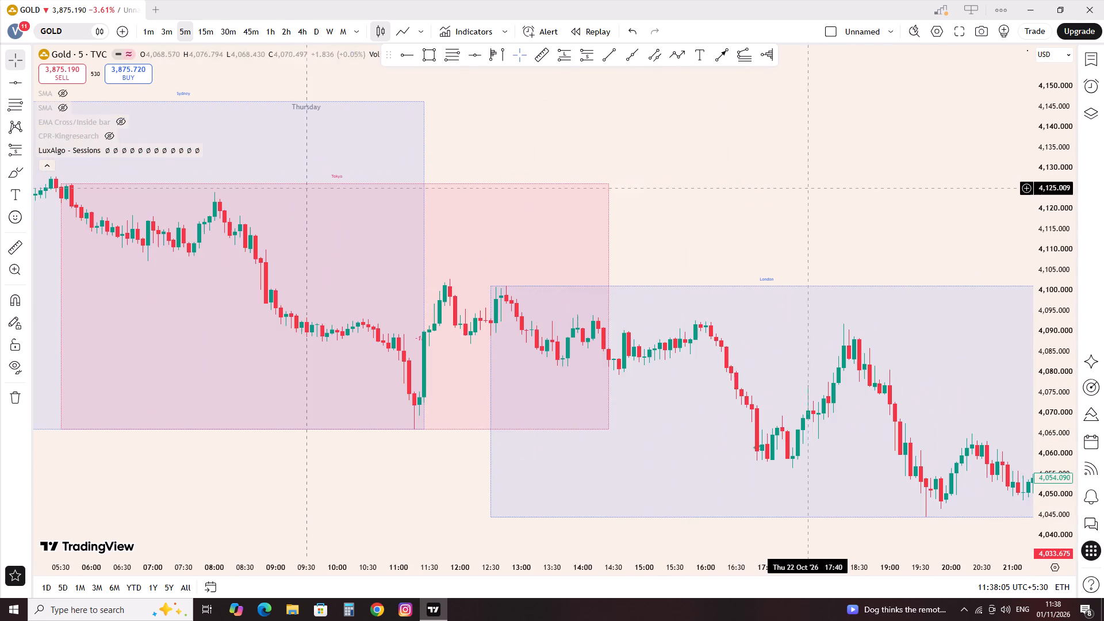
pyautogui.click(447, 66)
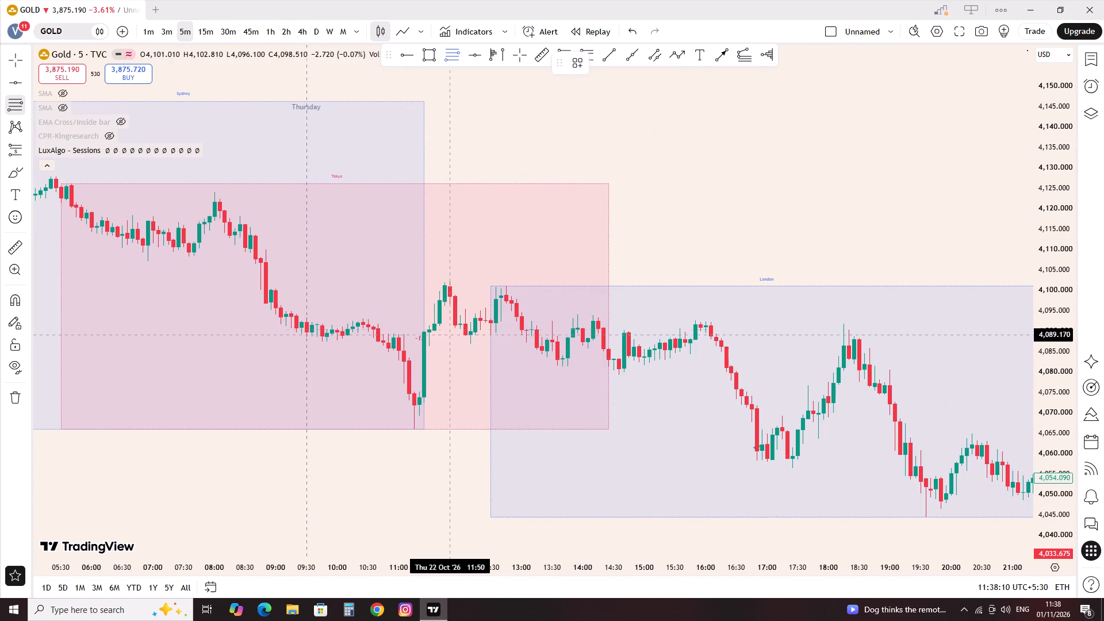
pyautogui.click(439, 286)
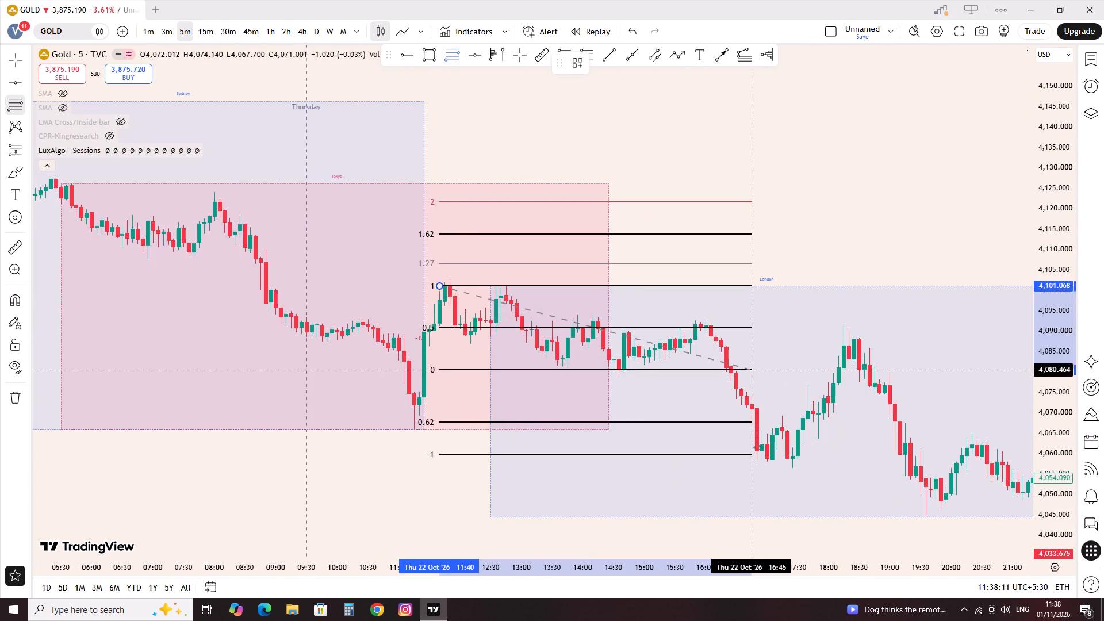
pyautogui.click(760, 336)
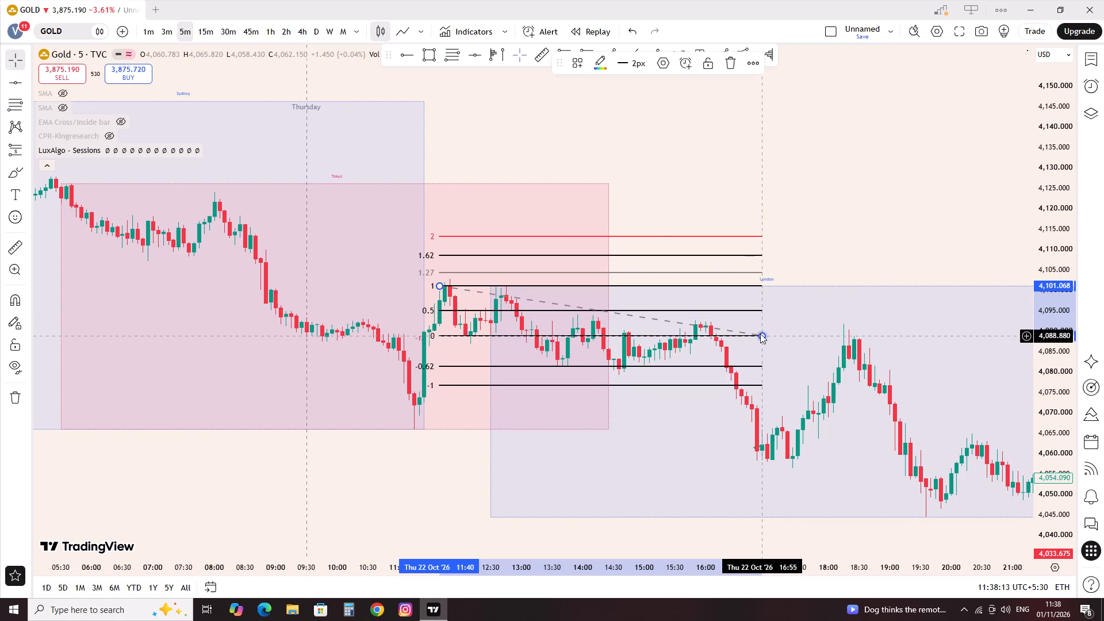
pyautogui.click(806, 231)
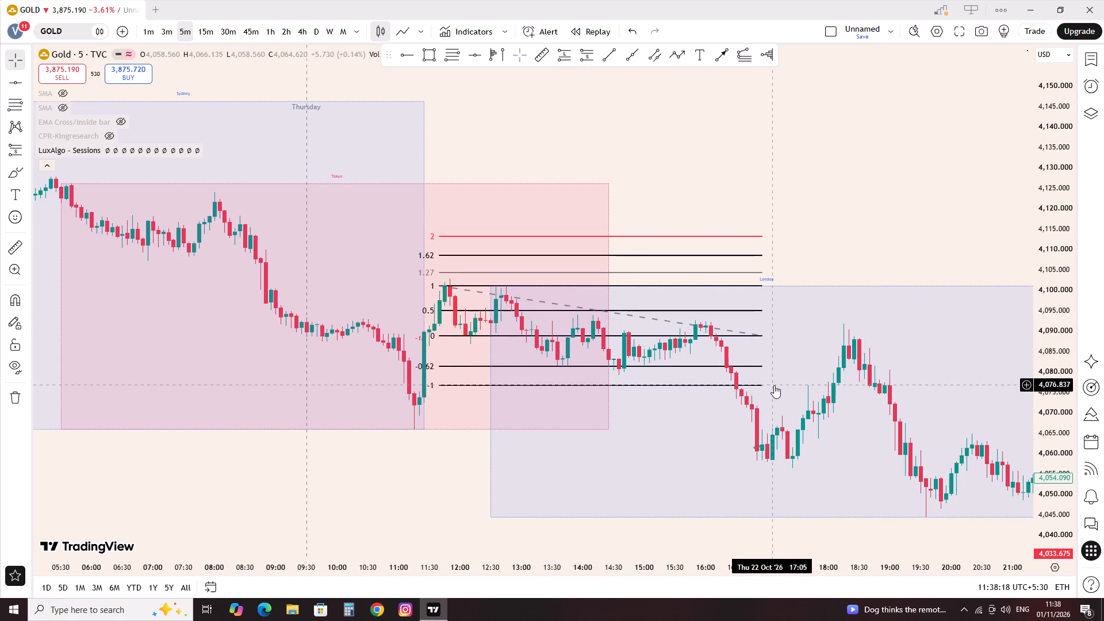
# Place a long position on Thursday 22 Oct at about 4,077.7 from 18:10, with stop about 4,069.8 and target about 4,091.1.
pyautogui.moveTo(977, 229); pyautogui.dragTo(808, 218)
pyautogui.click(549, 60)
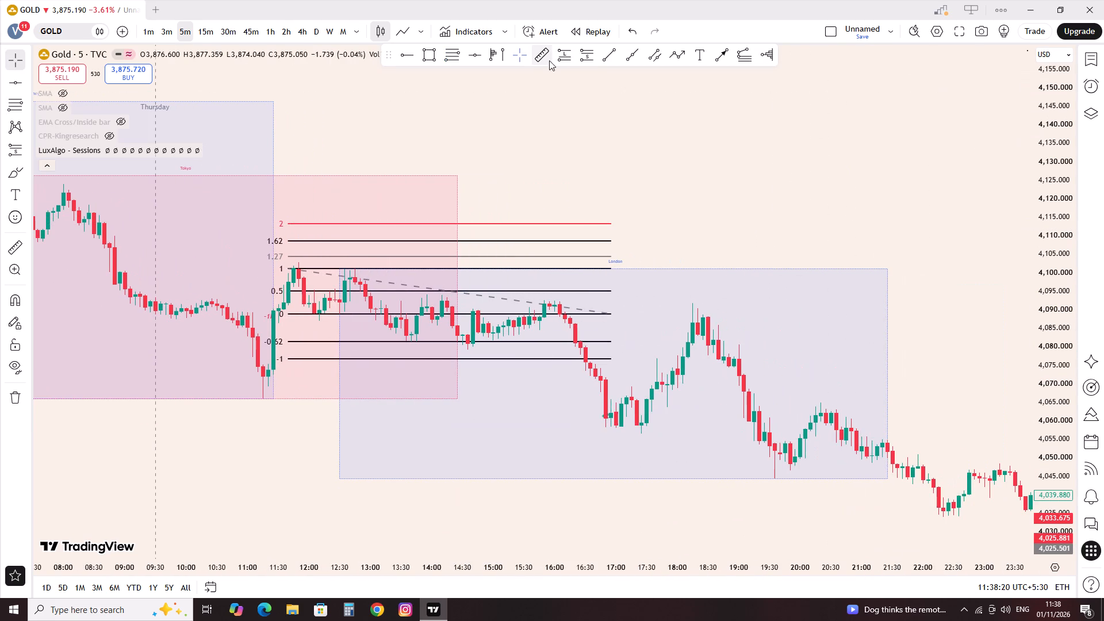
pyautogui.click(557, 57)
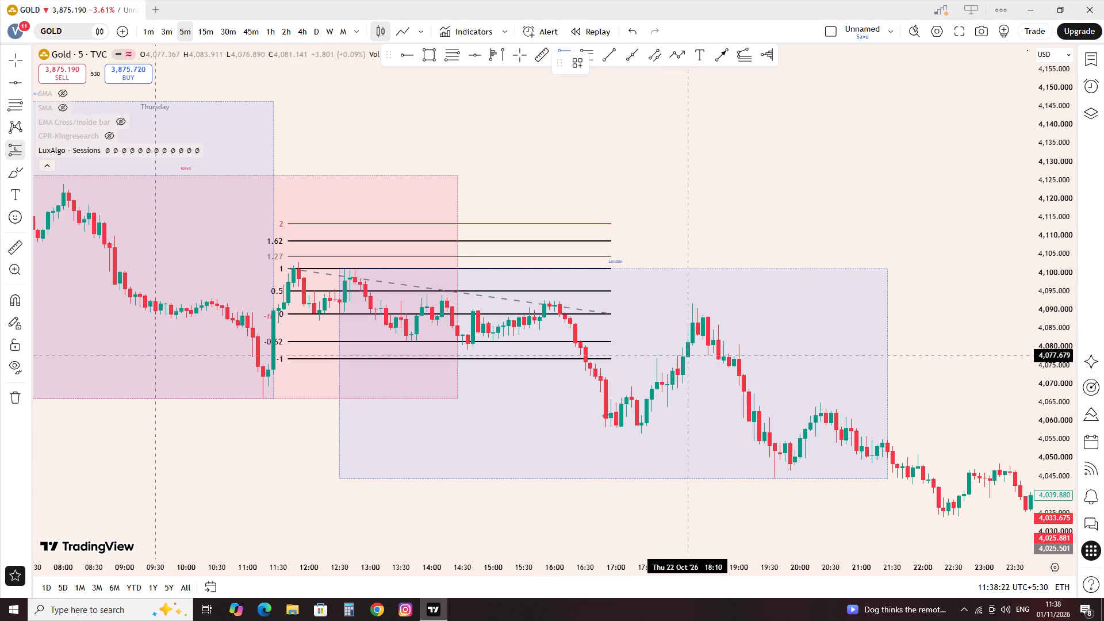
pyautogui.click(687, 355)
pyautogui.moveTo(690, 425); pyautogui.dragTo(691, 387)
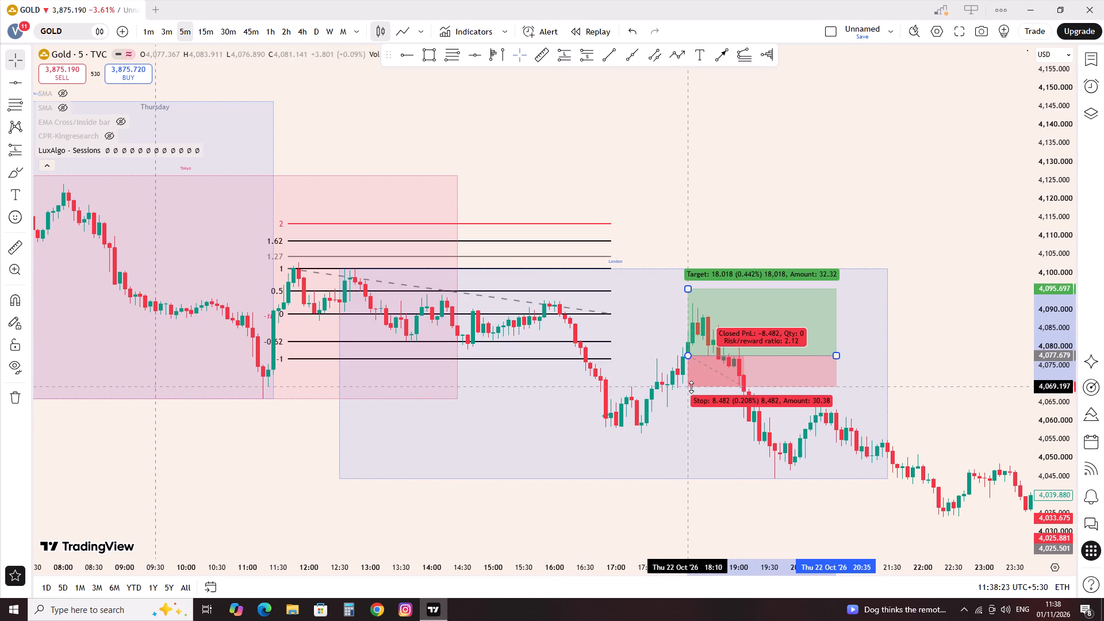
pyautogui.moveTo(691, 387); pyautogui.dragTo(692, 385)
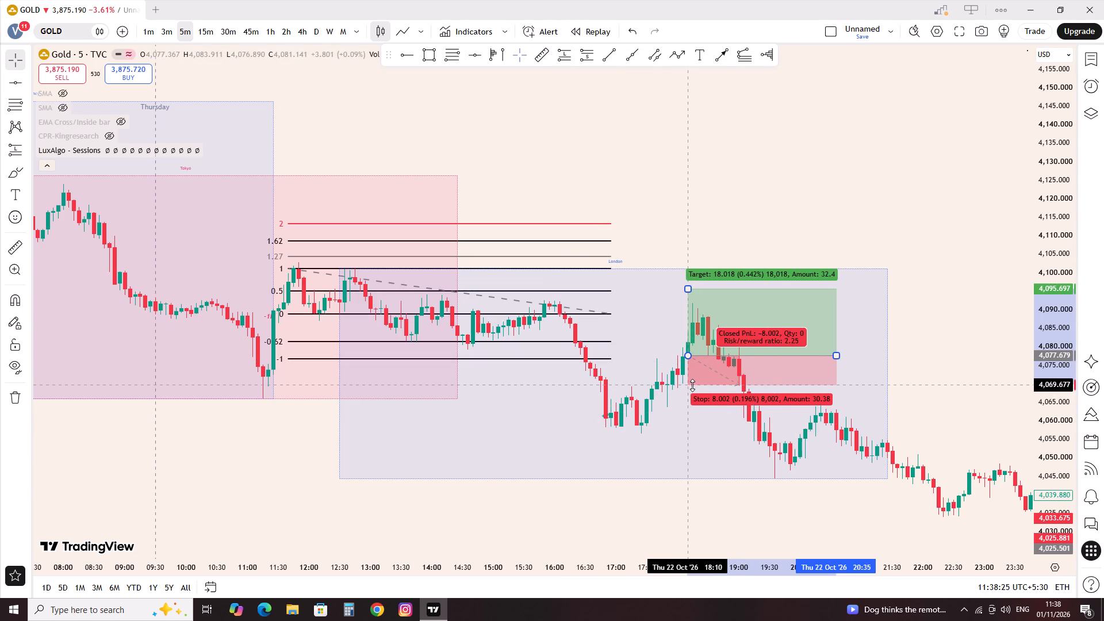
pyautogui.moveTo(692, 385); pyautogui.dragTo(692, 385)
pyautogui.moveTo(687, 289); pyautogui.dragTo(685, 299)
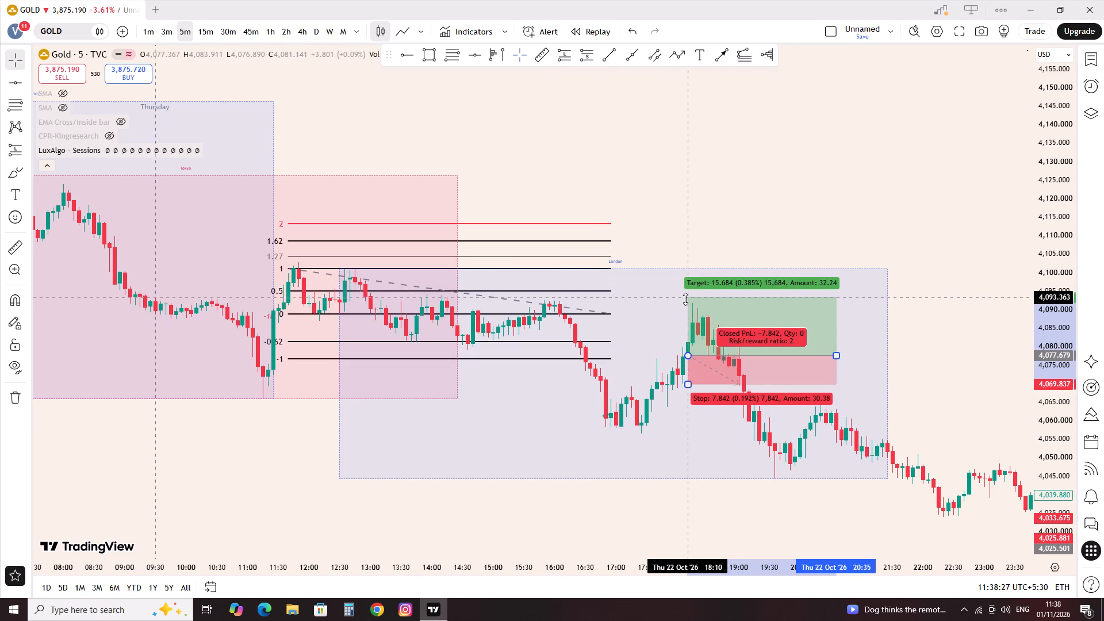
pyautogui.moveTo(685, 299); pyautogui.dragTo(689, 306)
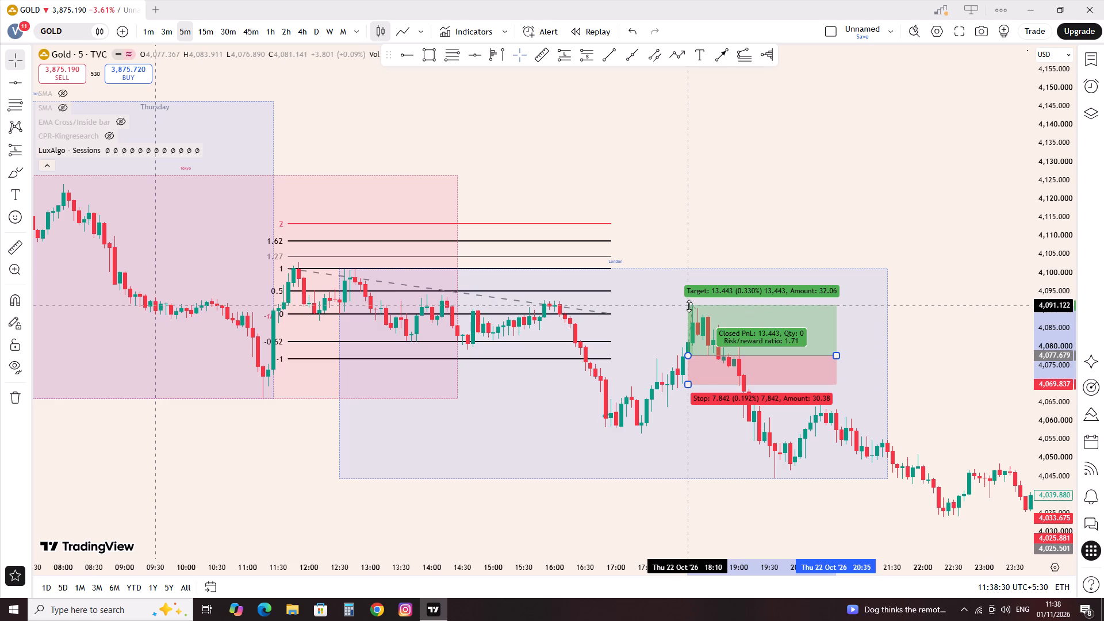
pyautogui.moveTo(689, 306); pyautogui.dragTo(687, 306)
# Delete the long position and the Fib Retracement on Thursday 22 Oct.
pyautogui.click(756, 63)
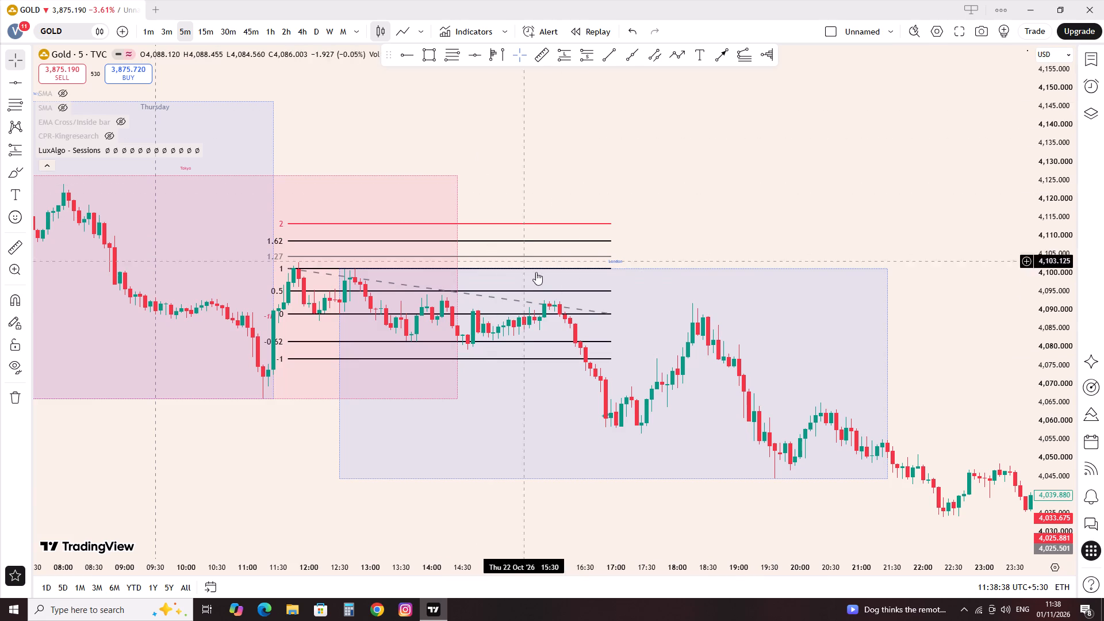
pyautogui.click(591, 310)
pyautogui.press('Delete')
# Draw a Fib Retracement on Wednesday 21 Oct from about 4,118.4 at 11:30 to about 4,111.7 at 17:00.
pyautogui.scroll(-6, 490, 280)
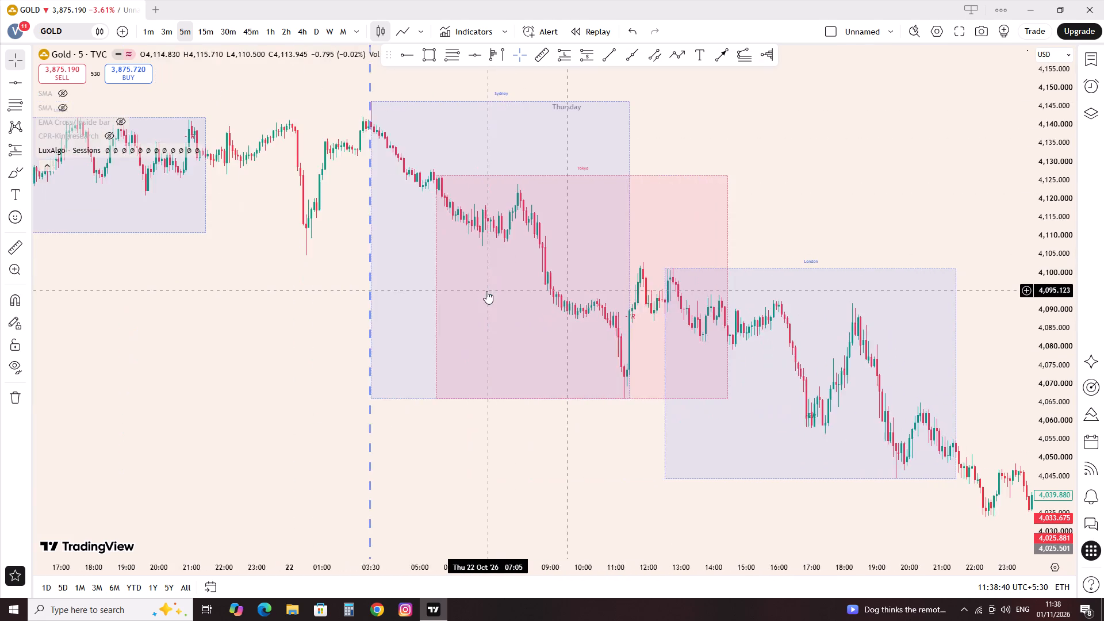
pyautogui.scroll(-3, 486, 291)
pyautogui.moveTo(356, 250); pyautogui.dragTo(834, 397)
pyautogui.scroll(6, 601, 135)
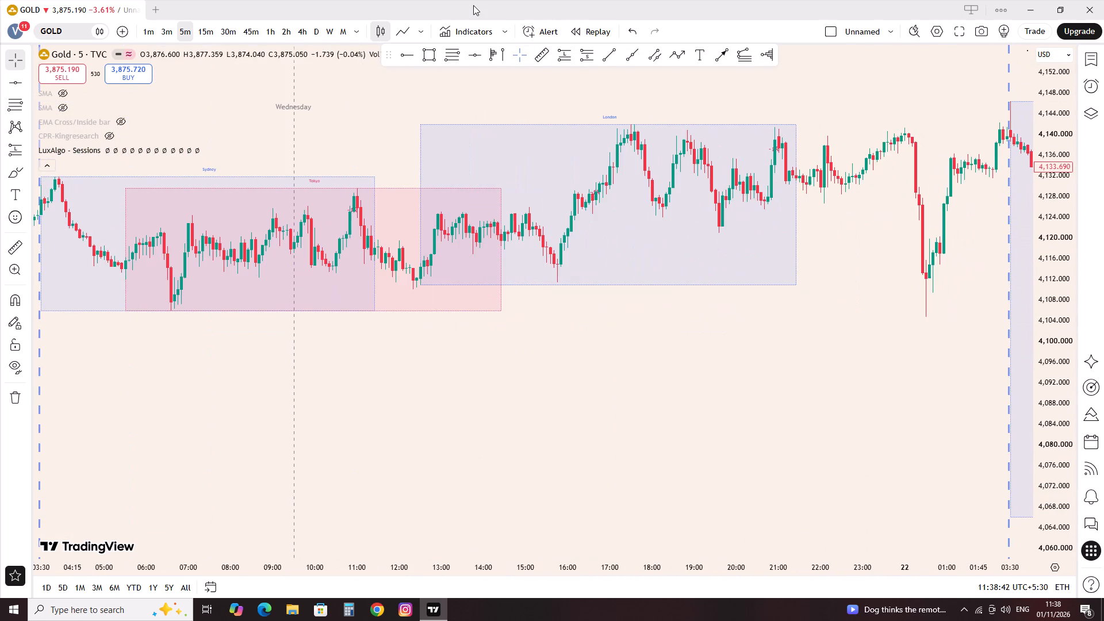
pyautogui.click(442, 57)
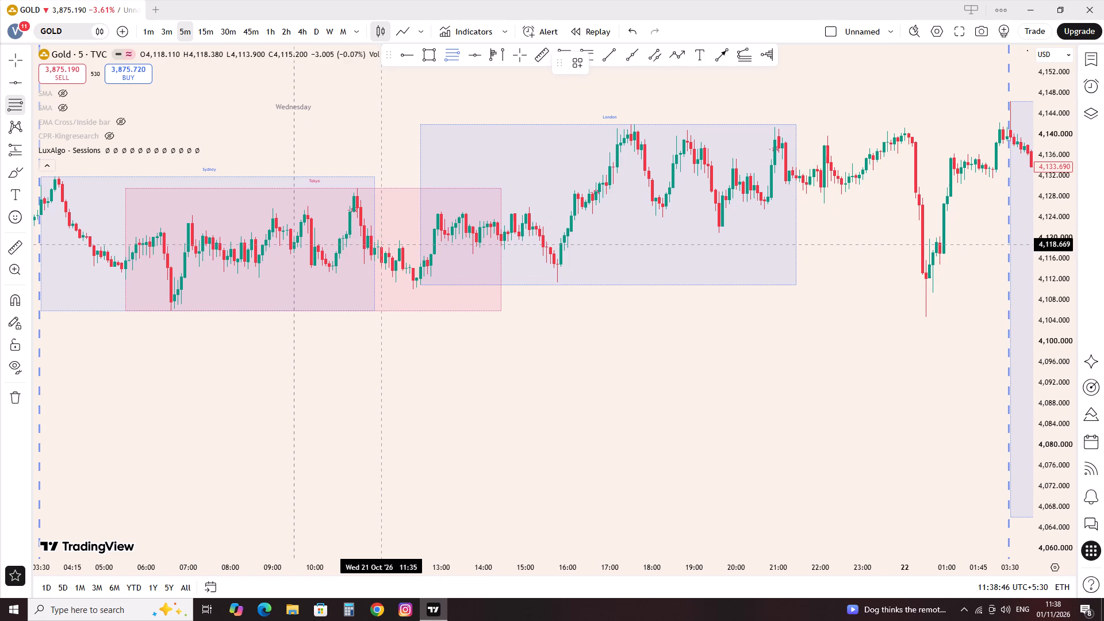
pyautogui.click(379, 246)
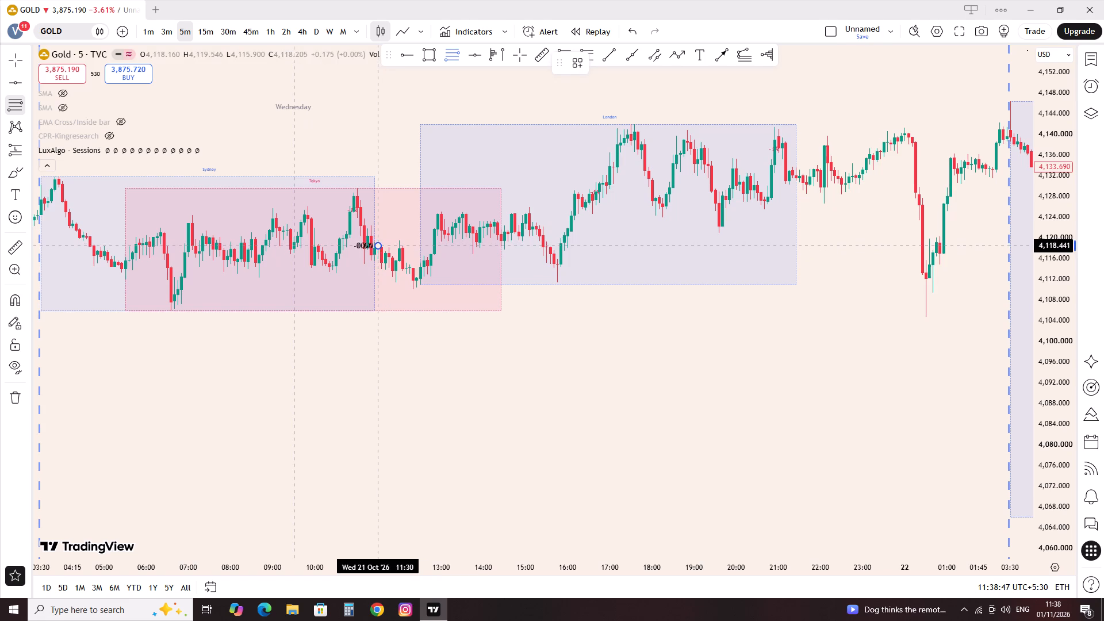
pyautogui.click(611, 281)
pyautogui.click(637, 346)
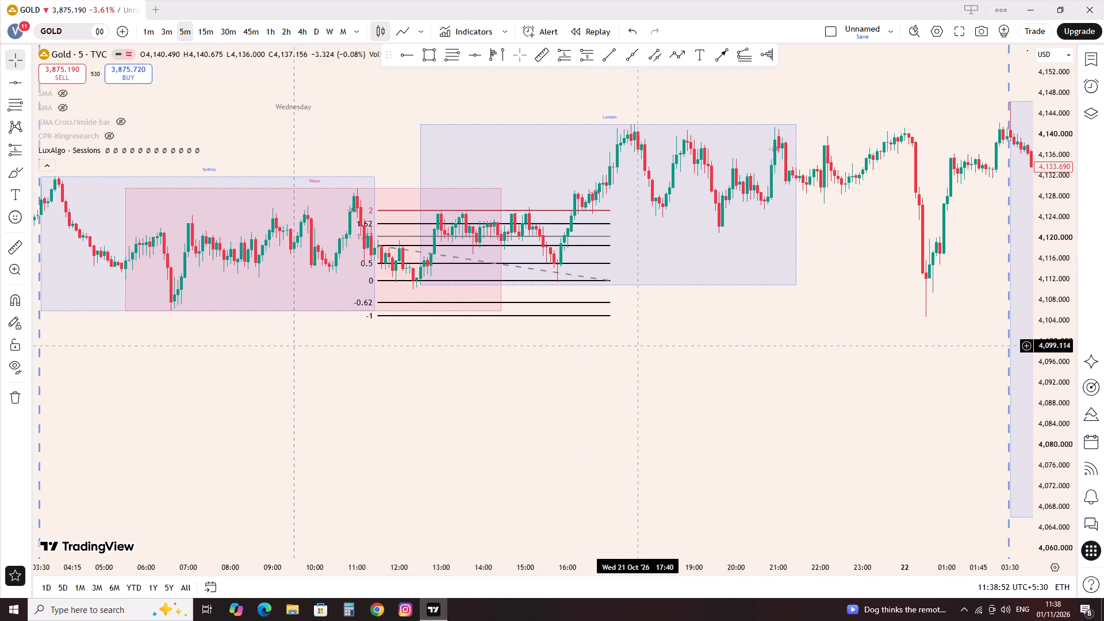
# Delete the Fib Retracement on Wednesday 21 Oct.
pyautogui.moveTo(430, 381); pyautogui.dragTo(789, 448)
pyautogui.scroll(4, 728, 362)
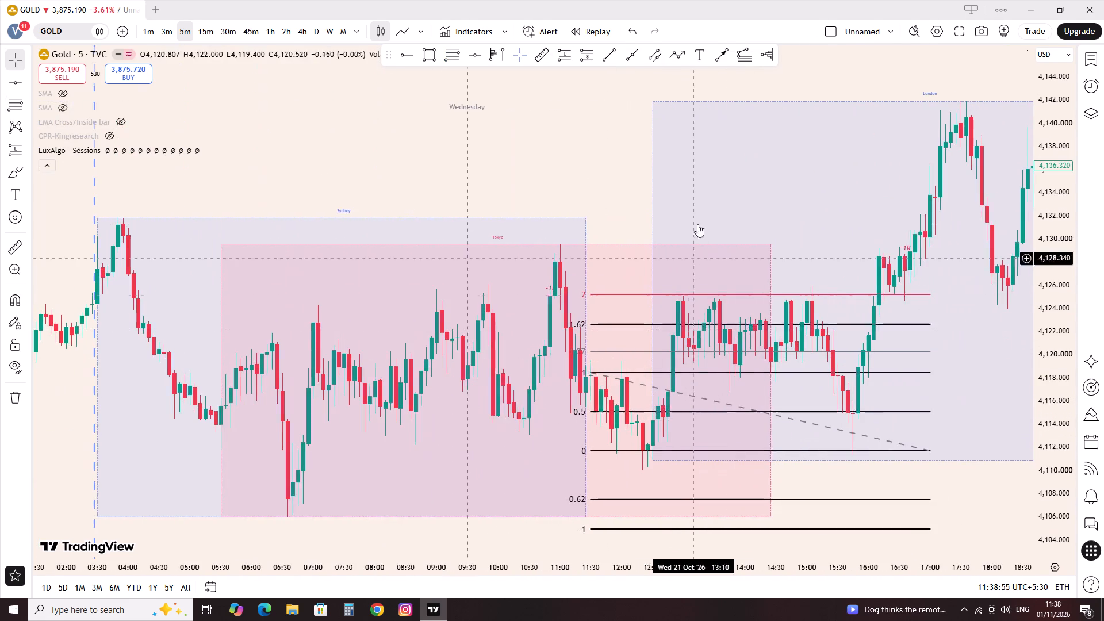
pyautogui.moveTo(736, 197); pyautogui.dragTo(356, 227)
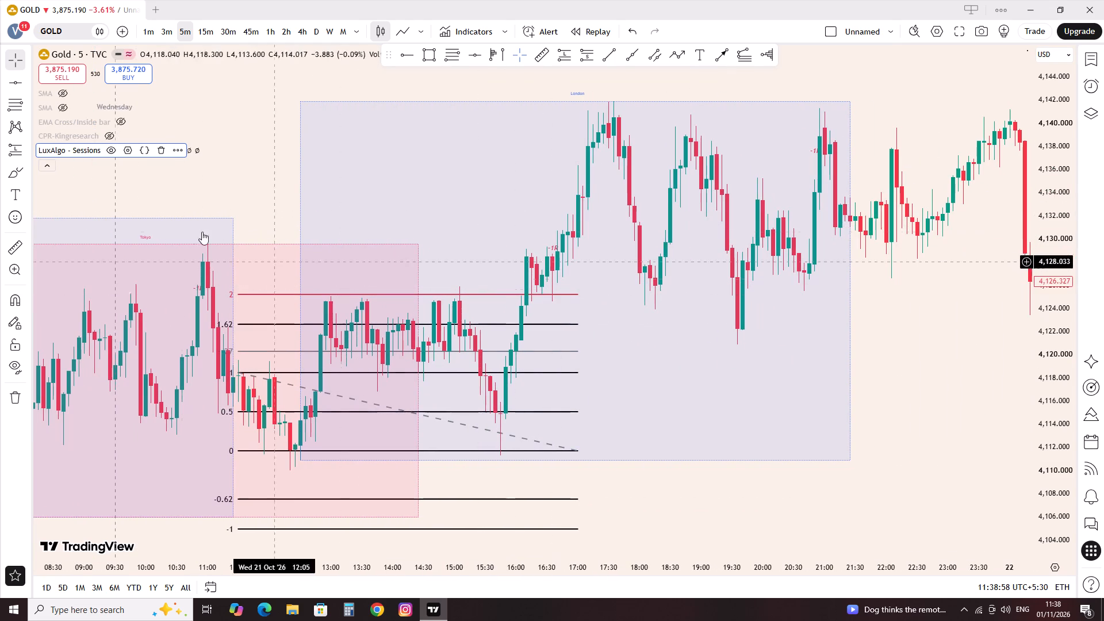
pyautogui.click(267, 297)
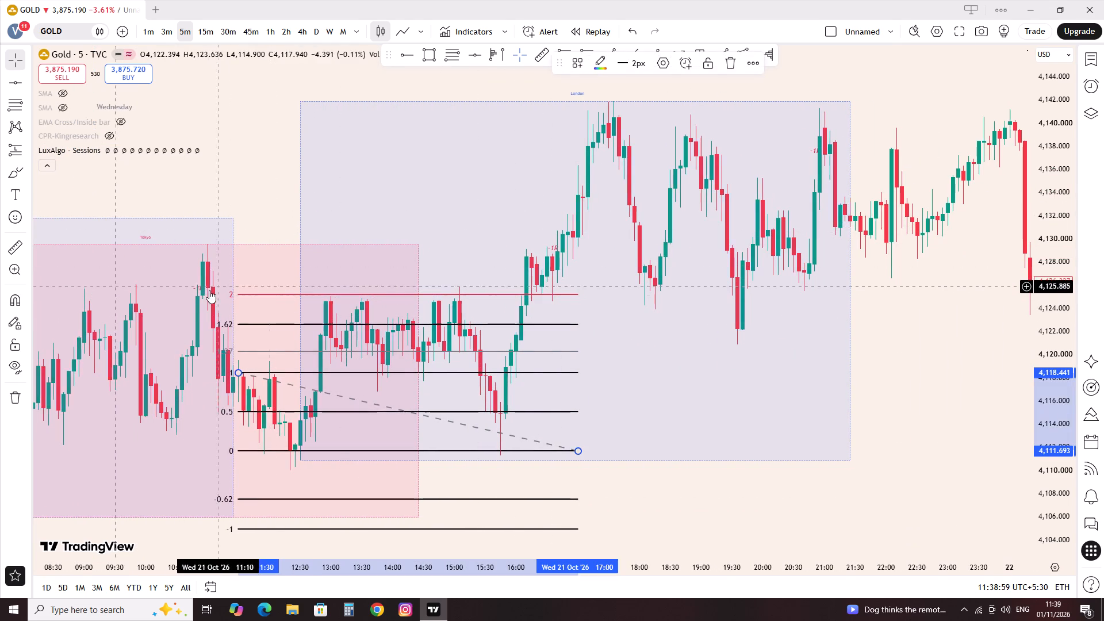
pyautogui.press('Delete')
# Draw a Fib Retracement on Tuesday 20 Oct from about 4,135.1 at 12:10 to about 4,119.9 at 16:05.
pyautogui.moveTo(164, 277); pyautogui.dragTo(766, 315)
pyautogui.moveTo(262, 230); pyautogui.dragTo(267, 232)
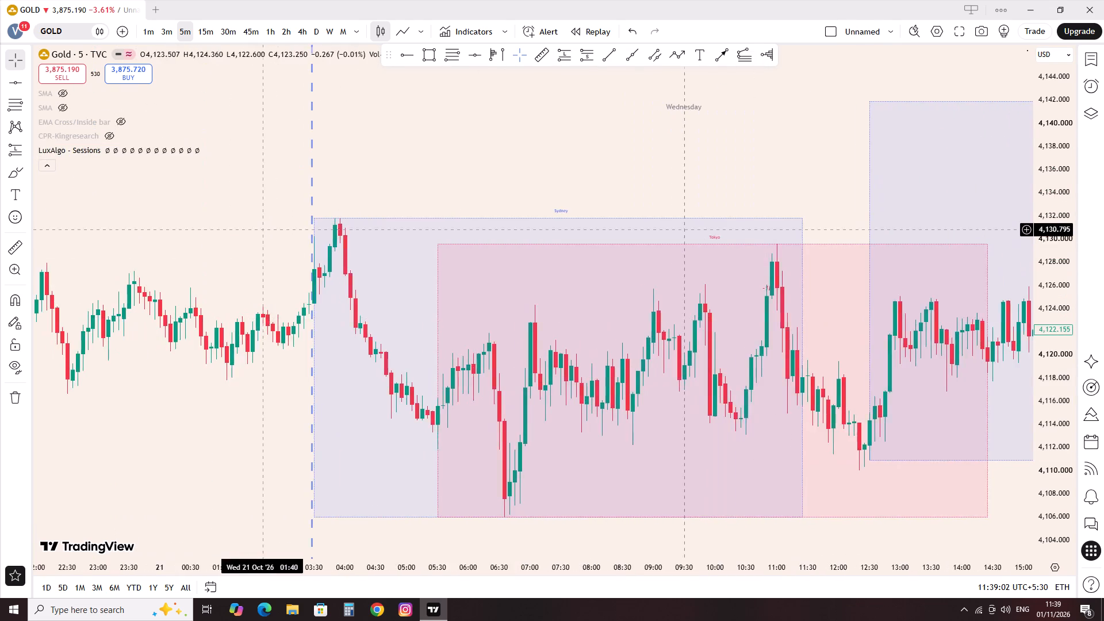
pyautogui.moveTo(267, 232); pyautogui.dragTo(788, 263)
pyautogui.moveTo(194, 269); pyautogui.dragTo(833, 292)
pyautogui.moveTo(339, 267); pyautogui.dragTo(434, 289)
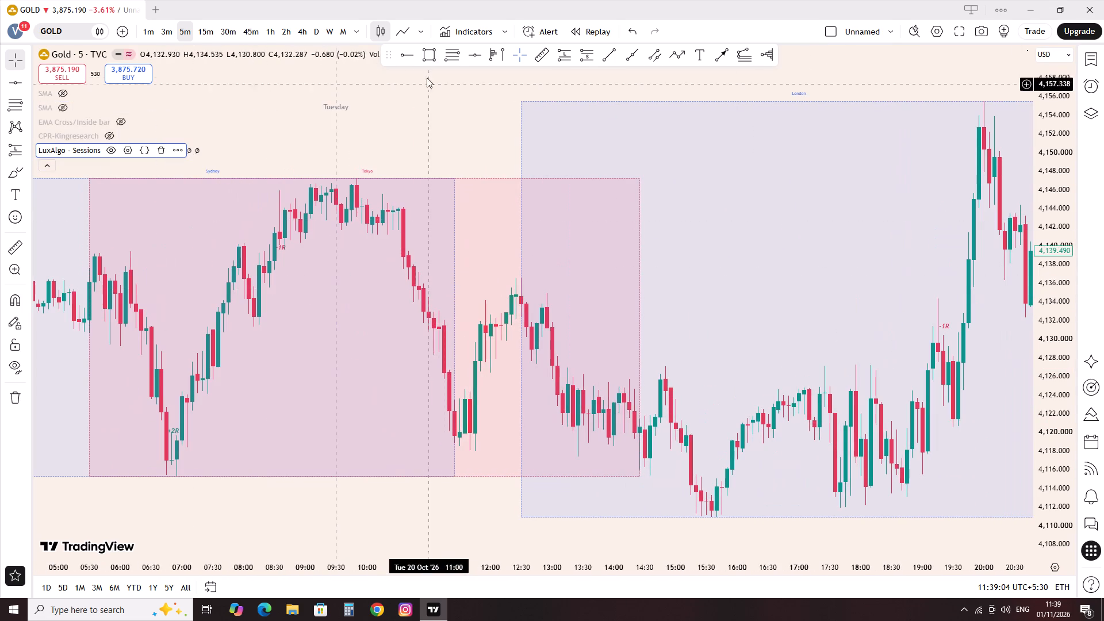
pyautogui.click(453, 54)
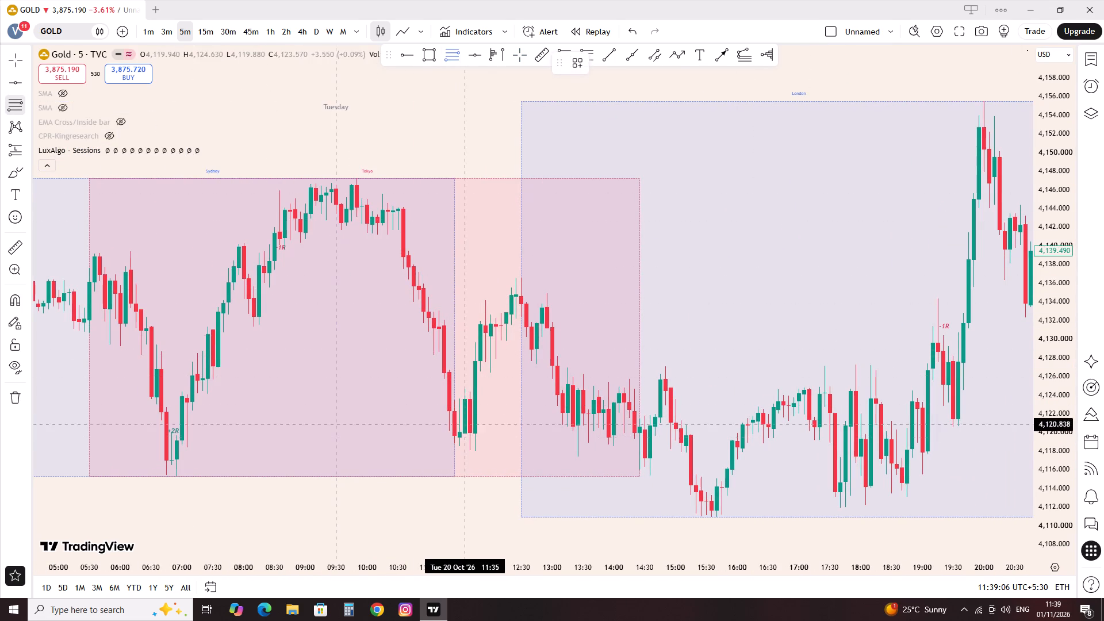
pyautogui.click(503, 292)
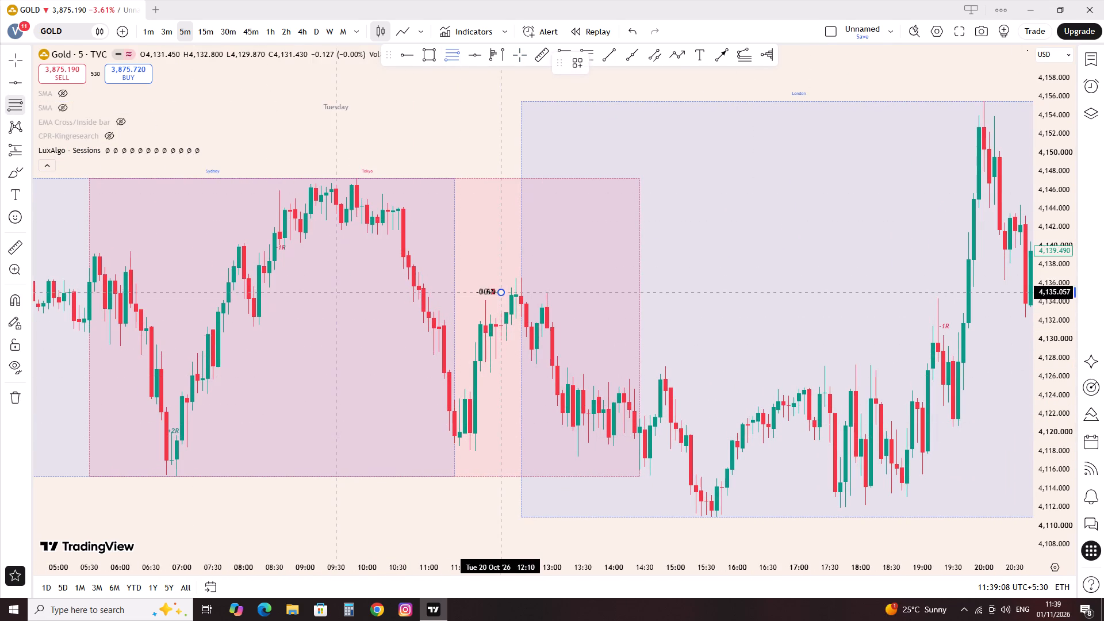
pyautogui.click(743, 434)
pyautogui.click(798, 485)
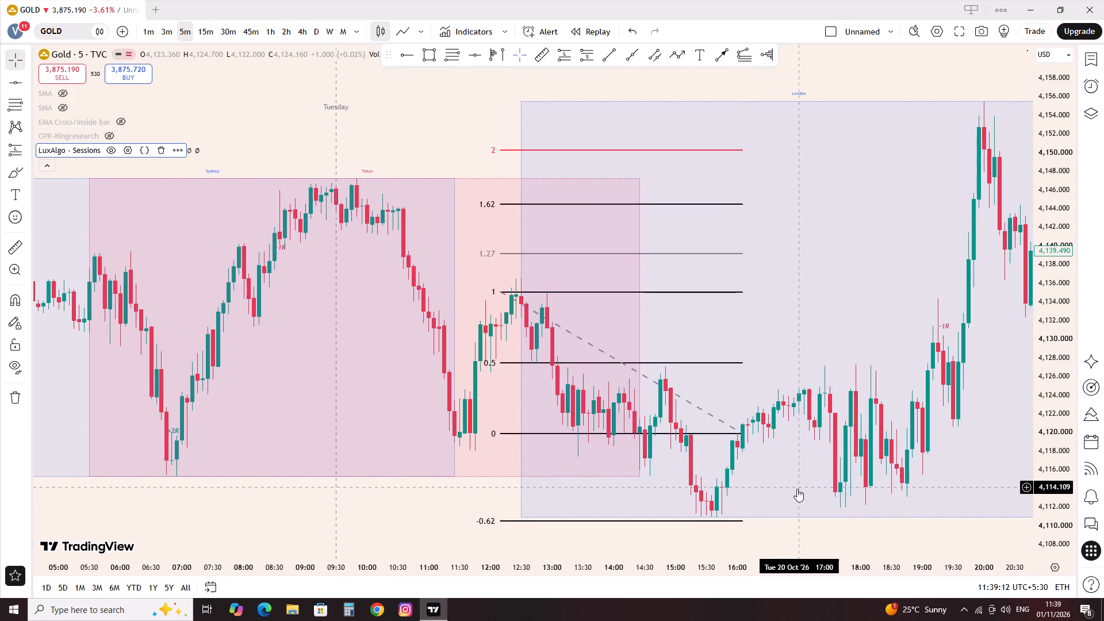
# Place a short position on Tuesday 20 Oct at about 4,146.9 from 20:10, with stop about 4,155.4 and target about 4,110.9.
pyautogui.moveTo(794, 491); pyautogui.dragTo(496, 501)
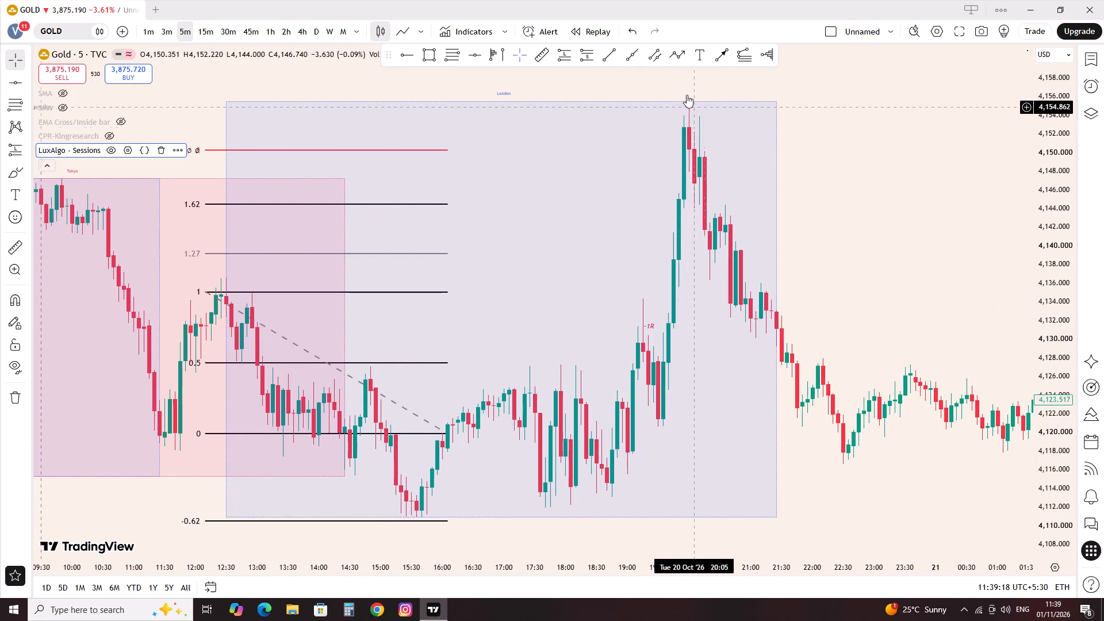
pyautogui.click(584, 63)
pyautogui.click(697, 182)
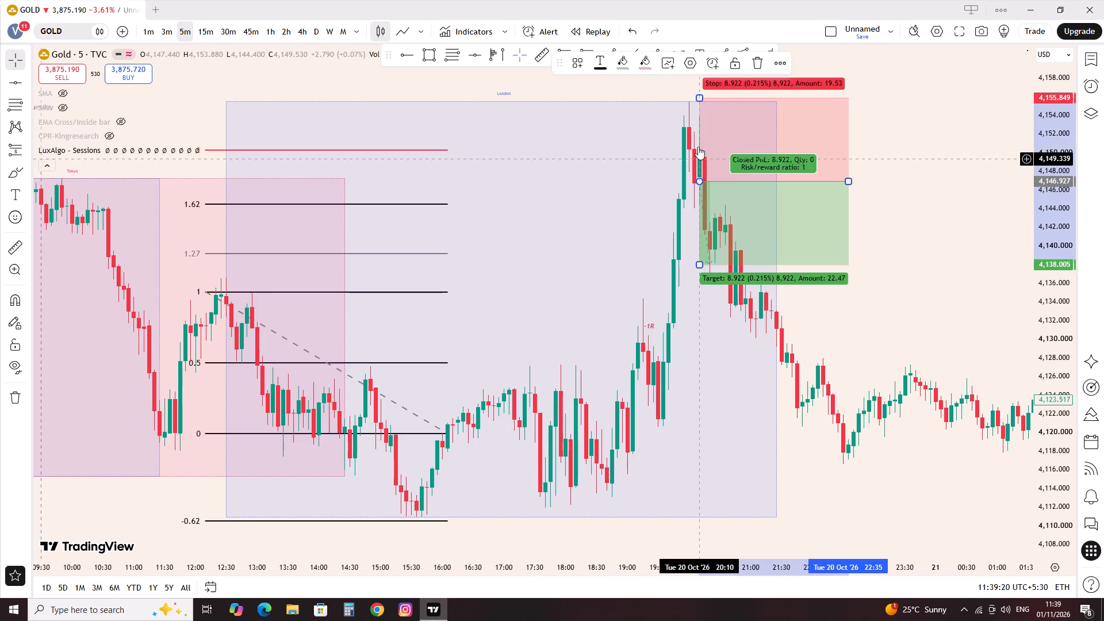
pyautogui.moveTo(698, 95); pyautogui.dragTo(707, 107)
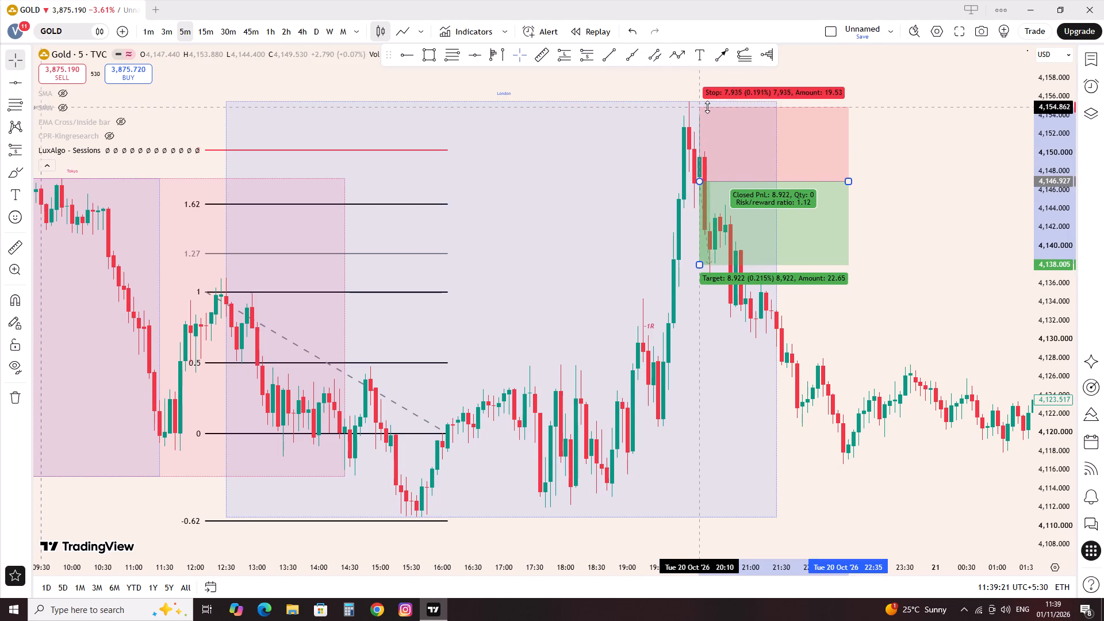
pyautogui.moveTo(707, 107); pyautogui.dragTo(715, 111)
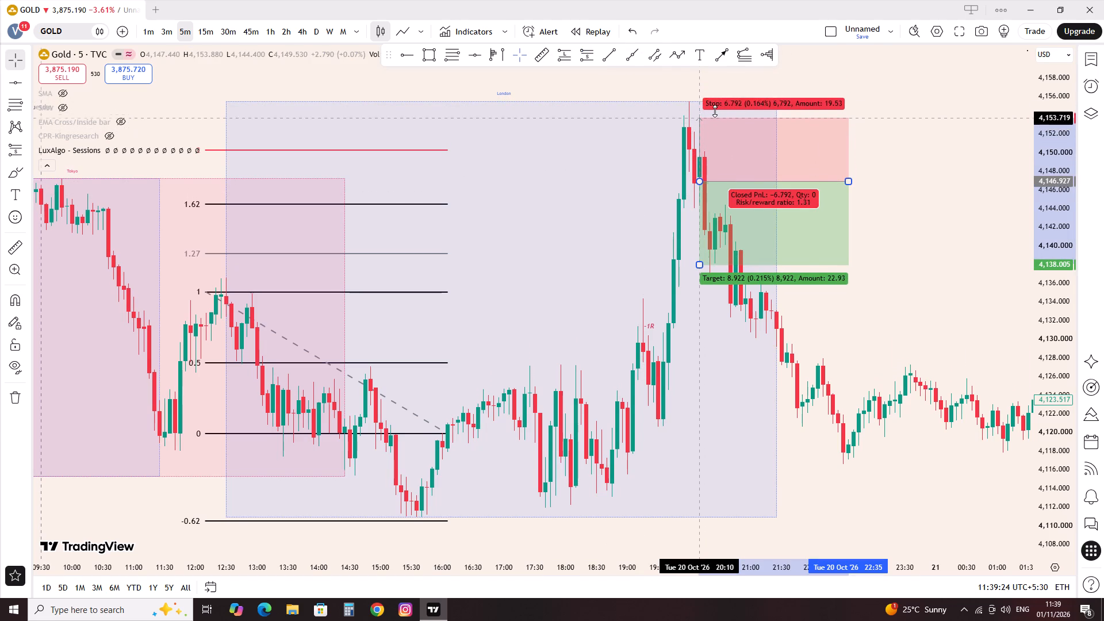
pyautogui.moveTo(715, 111); pyautogui.dragTo(710, 102)
pyautogui.moveTo(697, 264); pyautogui.dragTo(715, 412)
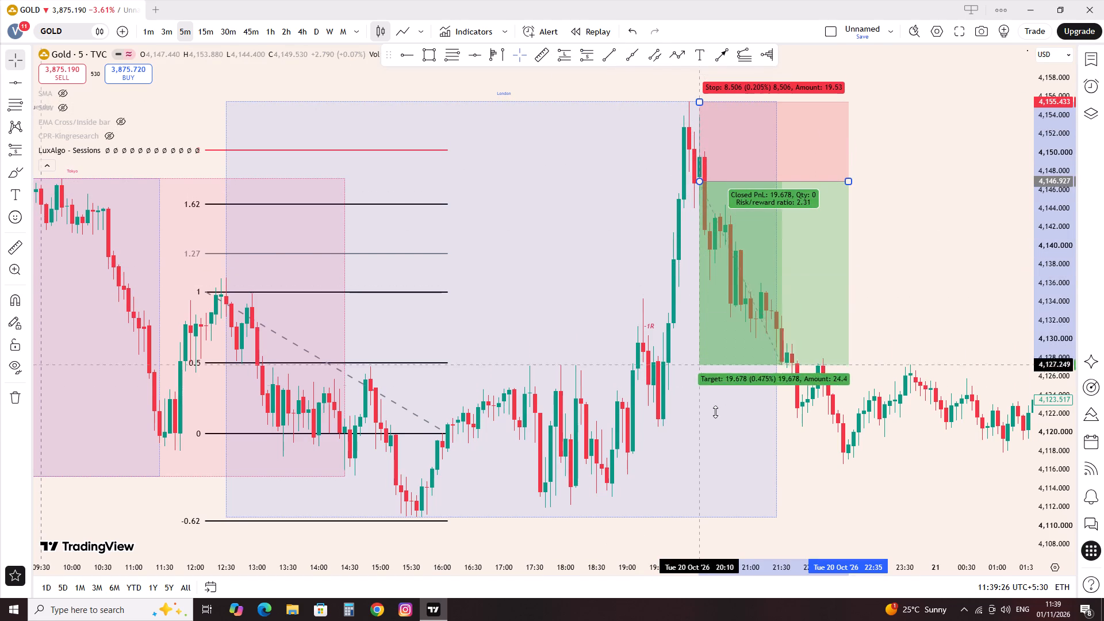
pyautogui.moveTo(715, 412); pyautogui.dragTo(736, 518)
pyautogui.click(503, 327)
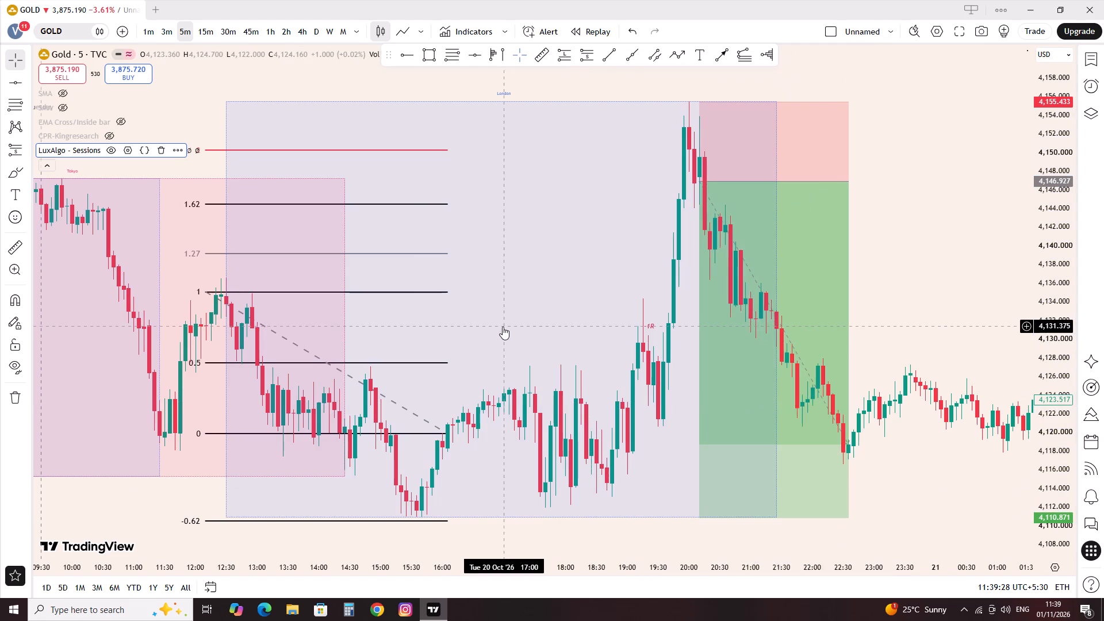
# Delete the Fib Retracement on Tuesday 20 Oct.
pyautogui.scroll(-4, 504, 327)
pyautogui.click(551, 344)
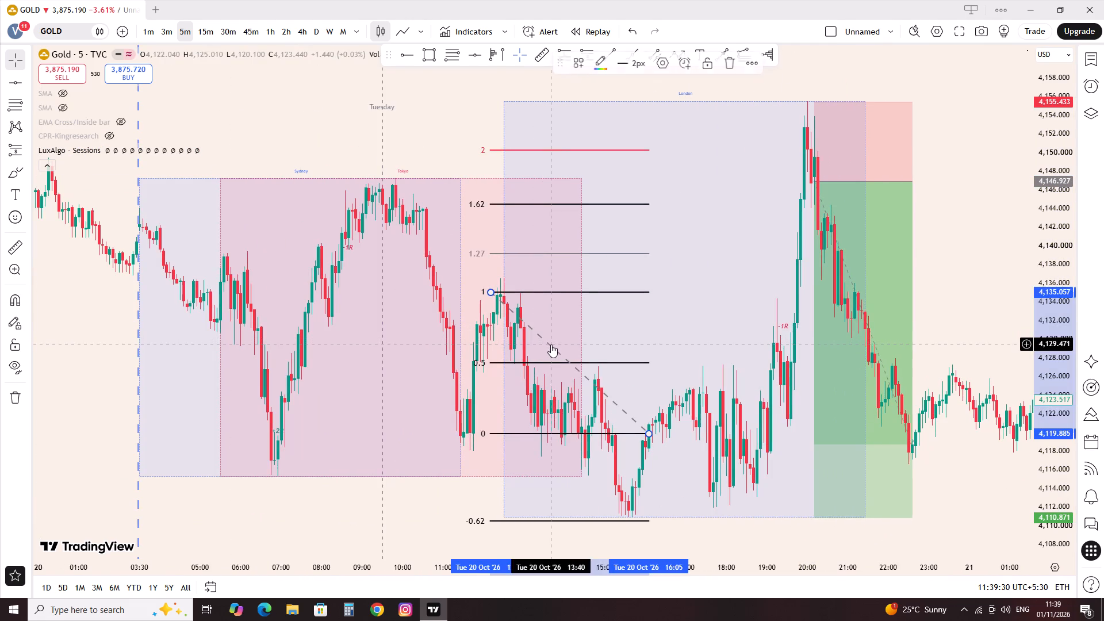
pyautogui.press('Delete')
# Draw a Fib Retracement on Monday 19 Oct from about 4,184.9 at 12:10 to about 4,174 at 16:15.
pyautogui.scroll(-7, 482, 363)
pyautogui.moveTo(180, 428); pyautogui.dragTo(784, 439)
pyautogui.moveTo(391, 315); pyautogui.dragTo(715, 419)
pyautogui.scroll(9, 658, 257)
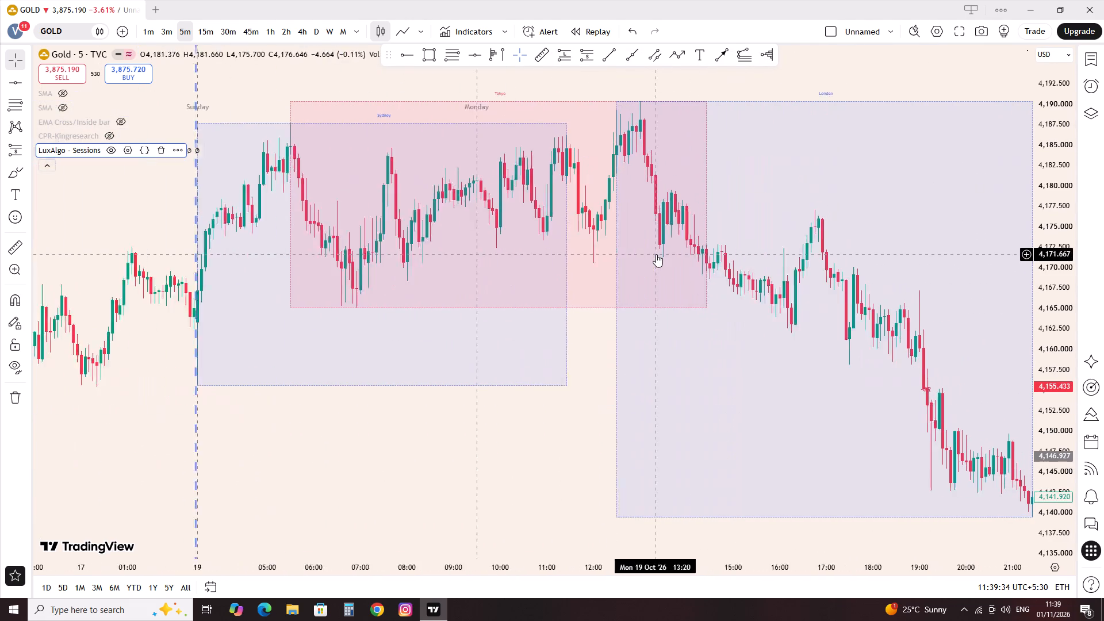
pyautogui.click(456, 48)
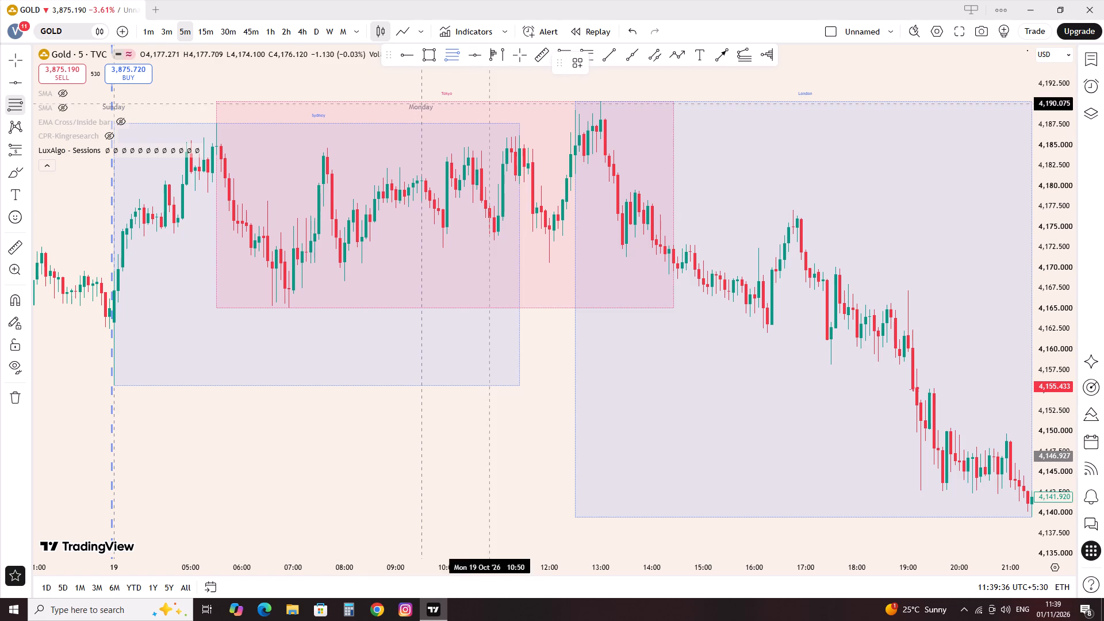
pyautogui.click(556, 146)
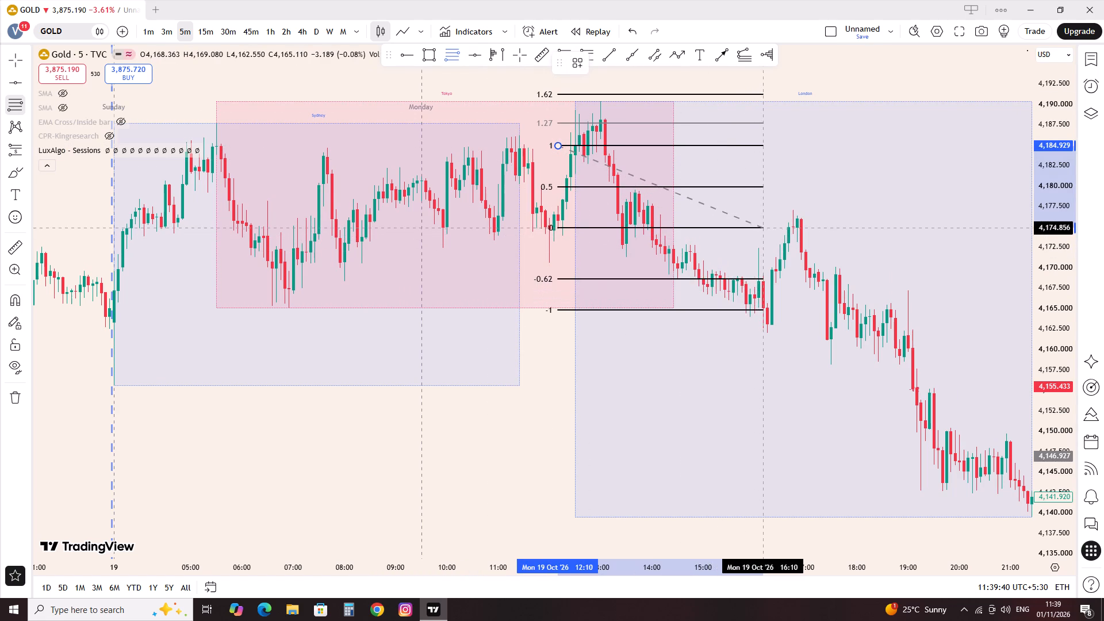
pyautogui.click(766, 232)
pyautogui.click(860, 206)
# Place a long position on Monday 19 Oct at about 4,169.9 from 16:30, with stop about 4,162.0 and target about 4,188.2.
pyautogui.moveTo(910, 197); pyautogui.dragTo(751, 220)
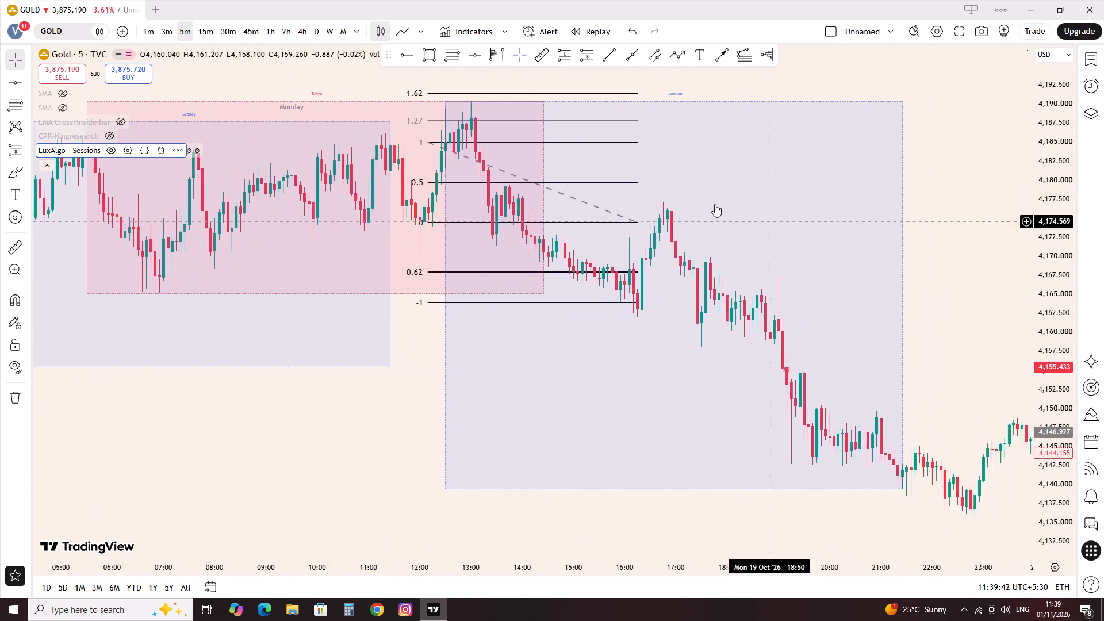
pyautogui.click(571, 61)
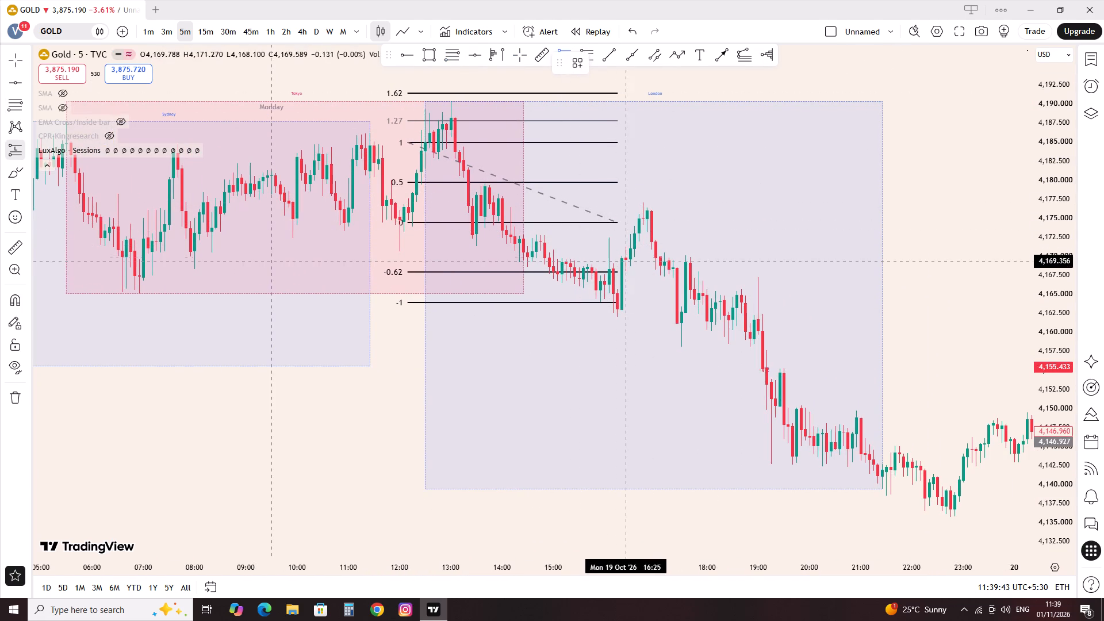
pyautogui.click(630, 258)
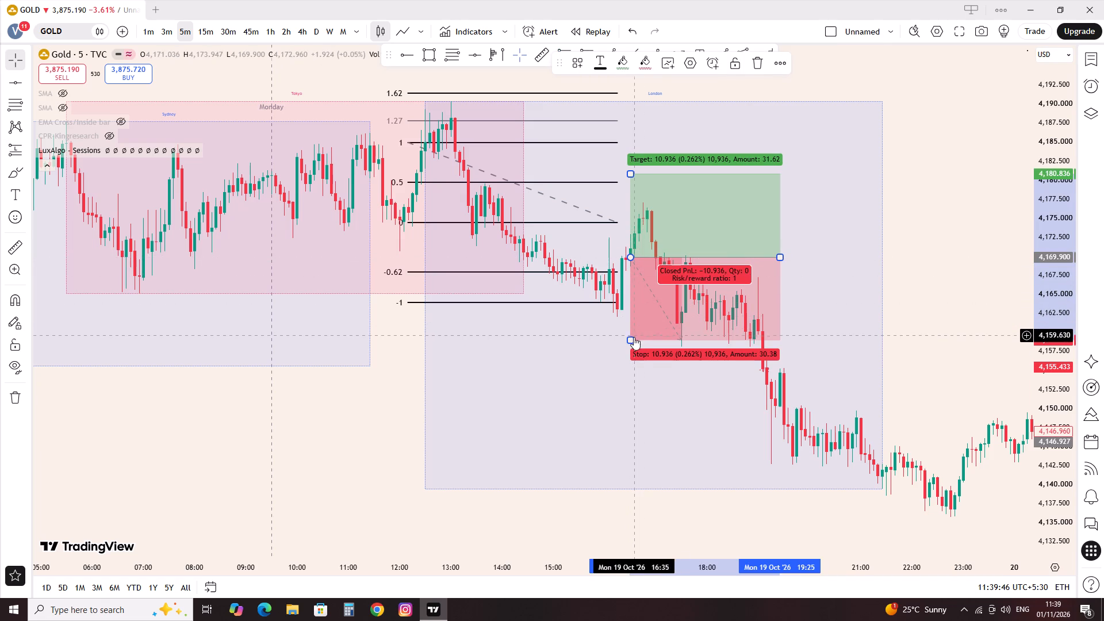
pyautogui.moveTo(630, 339); pyautogui.dragTo(630, 318)
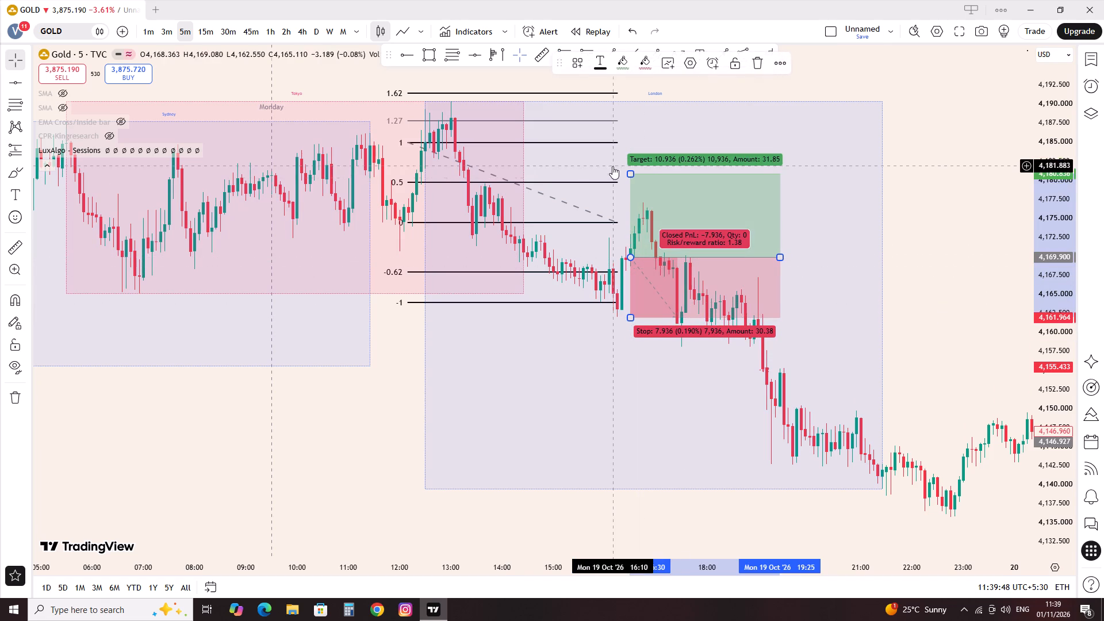
pyautogui.click(625, 172)
pyautogui.moveTo(627, 174); pyautogui.dragTo(642, 192)
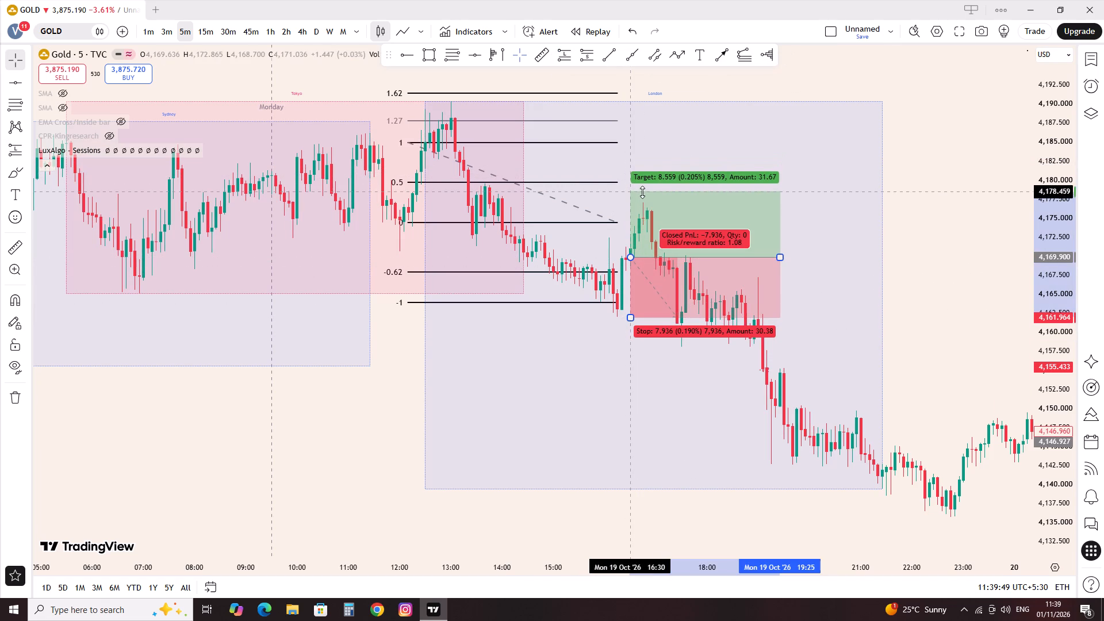
pyautogui.moveTo(642, 192); pyautogui.dragTo(630, 118)
pyautogui.click(861, 114)
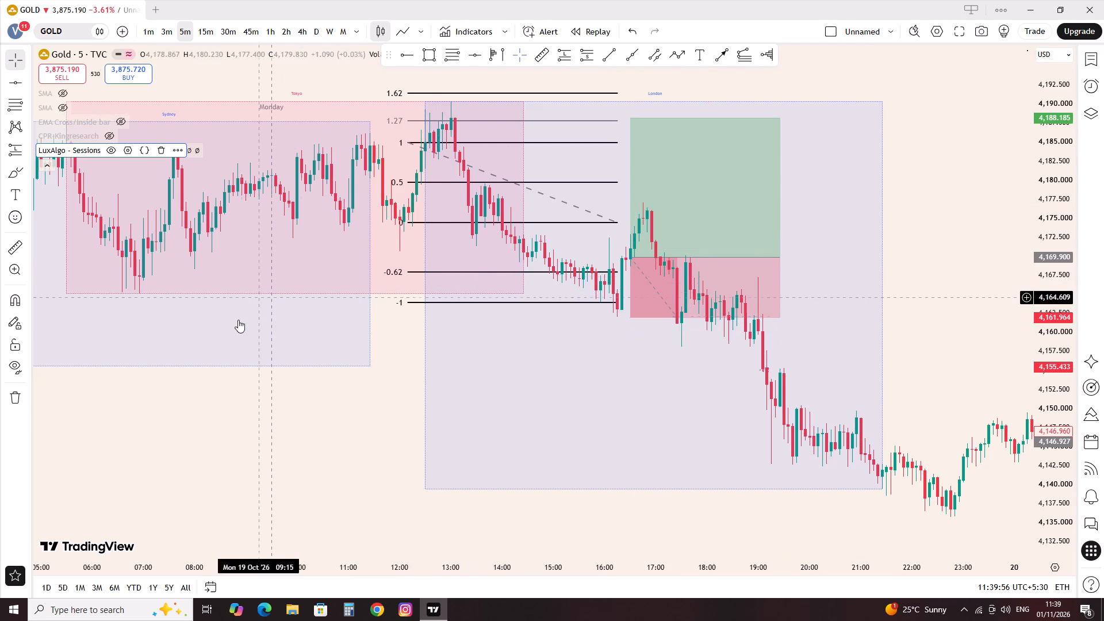
# Draw a Fib Retracement on Friday 16 Oct from about 4,179.7 at 12:15 to about 4,169.6 at 17:40.
pyautogui.moveTo(162, 402); pyautogui.dragTo(972, 427)
pyautogui.moveTo(352, 244); pyautogui.dragTo(845, 185)
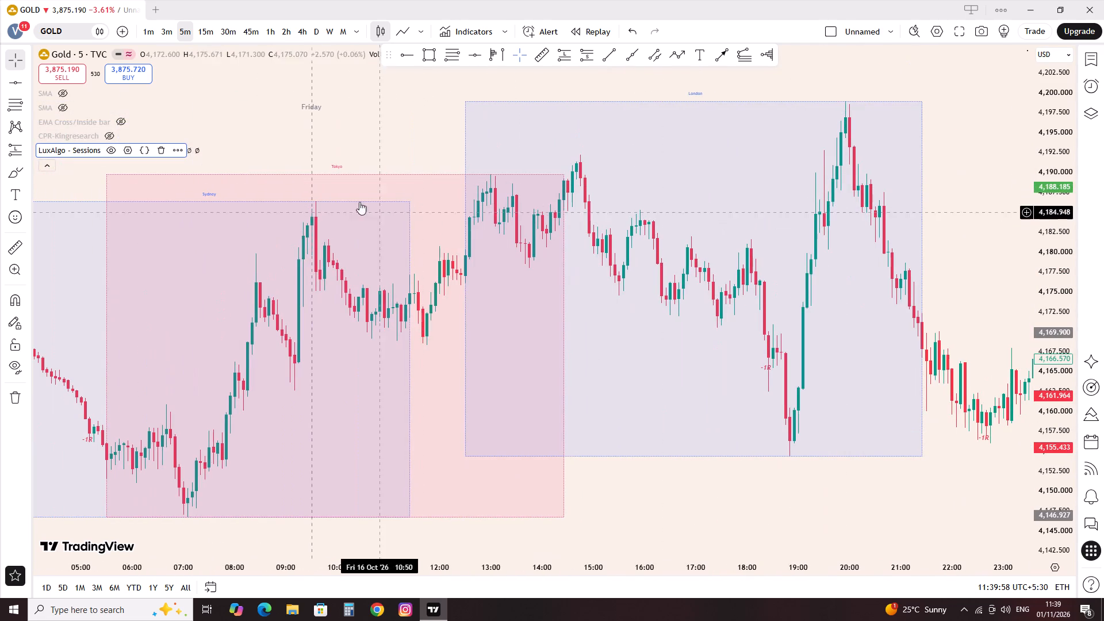
pyautogui.click(459, 55)
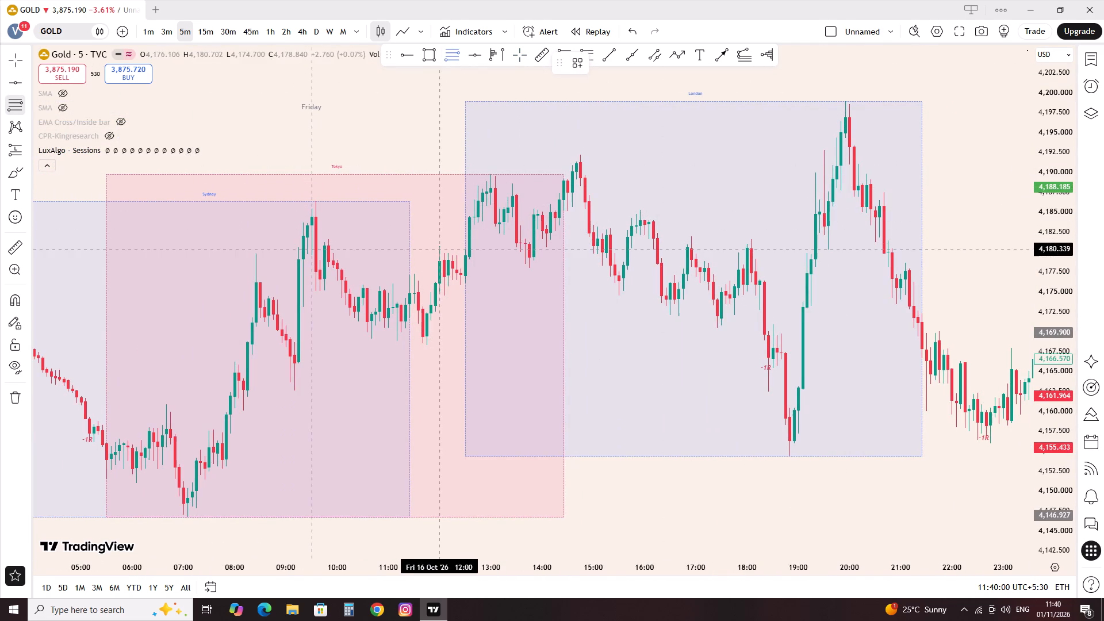
pyautogui.click(453, 254)
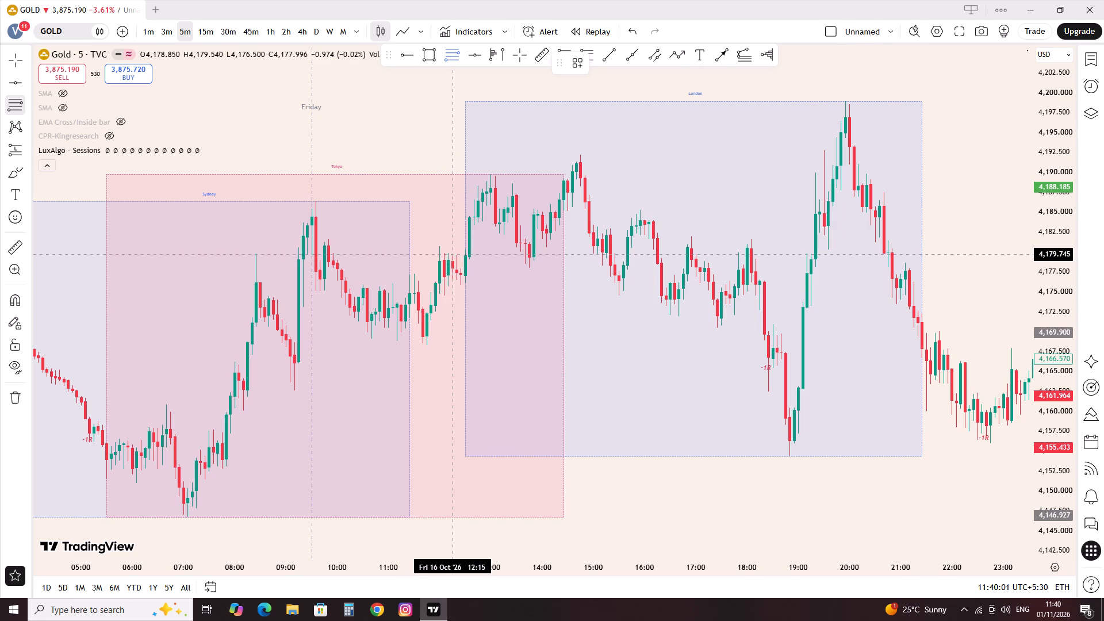
pyautogui.click(729, 336)
pyautogui.click(796, 213)
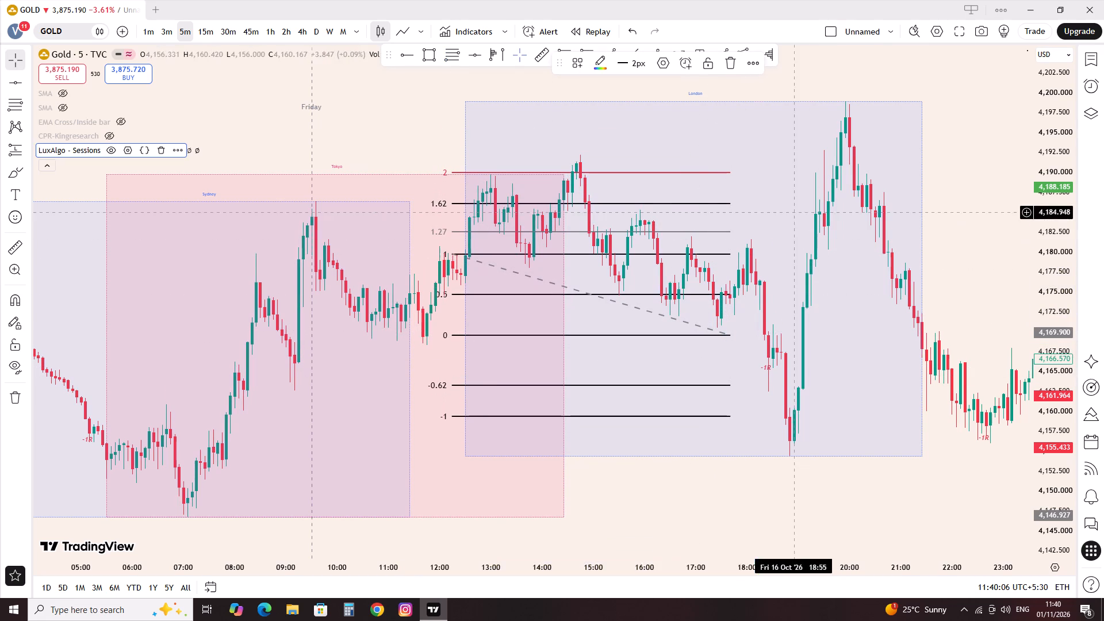
# Place a short position on Friday 16 Oct at about 4,189.3 from 14:50, with stop about 4,192.6 and target about 4,158.6.
pyautogui.click(592, 51)
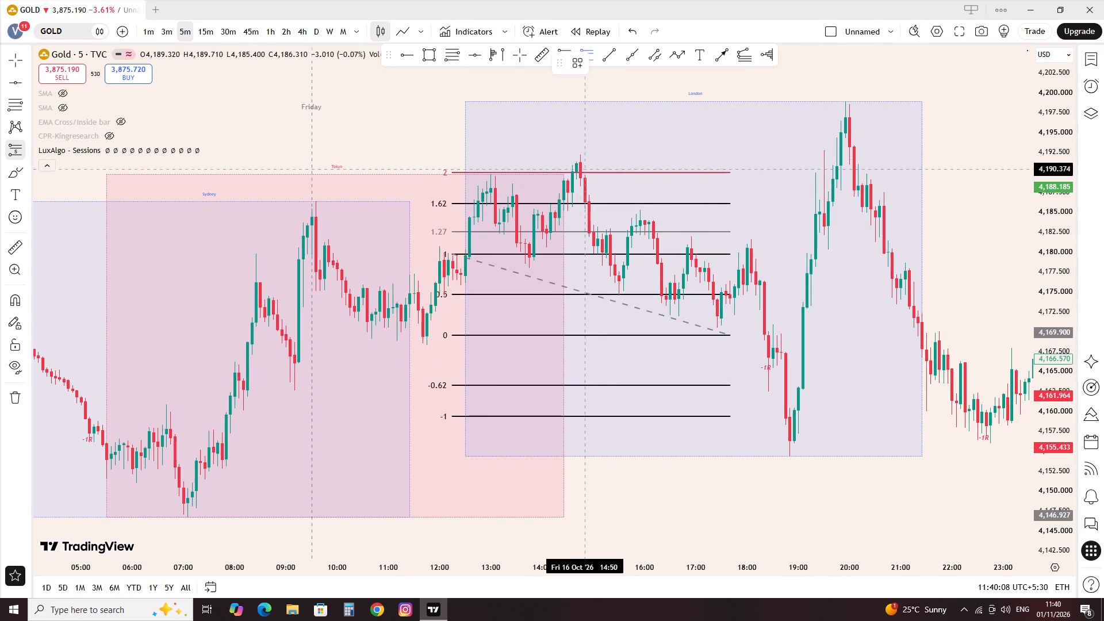
pyautogui.click(585, 178)
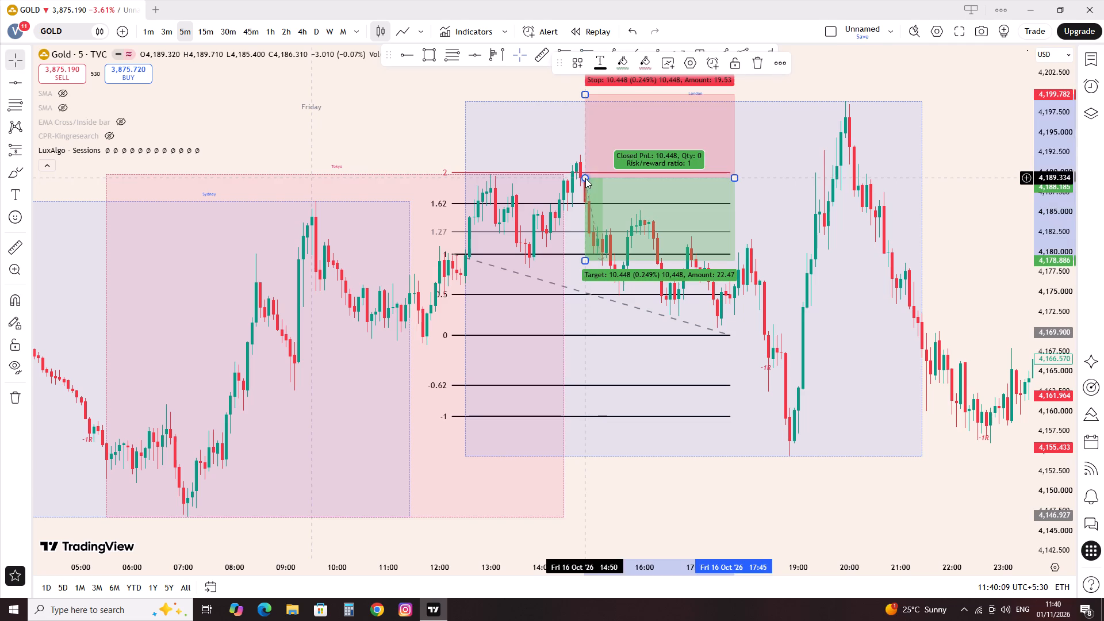
pyautogui.moveTo(584, 94); pyautogui.dragTo(597, 154)
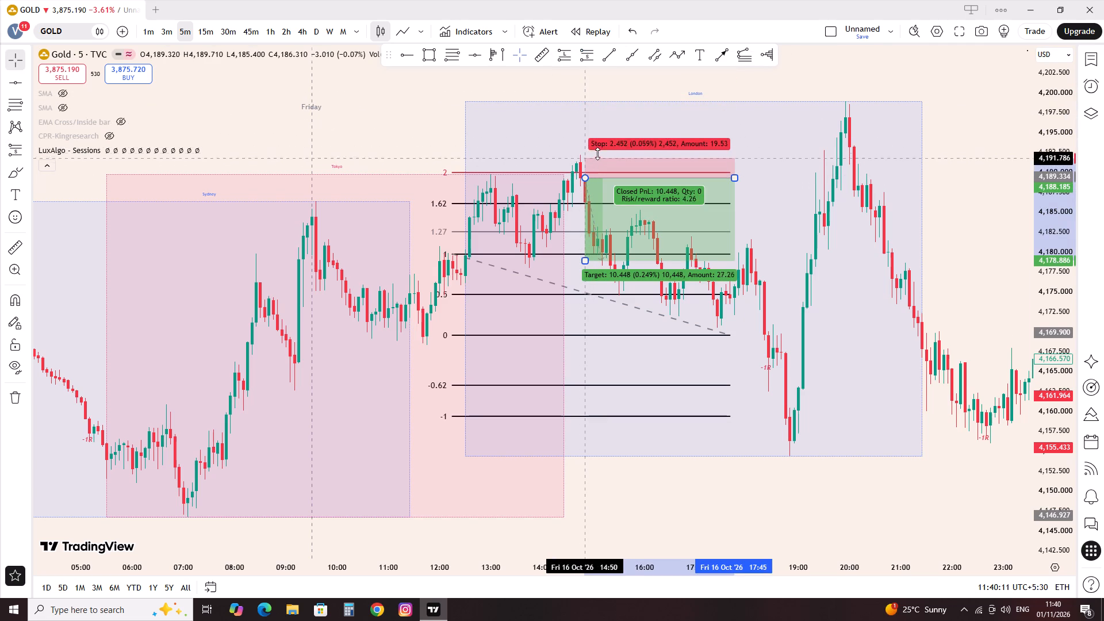
pyautogui.moveTo(597, 154); pyautogui.dragTo(597, 152)
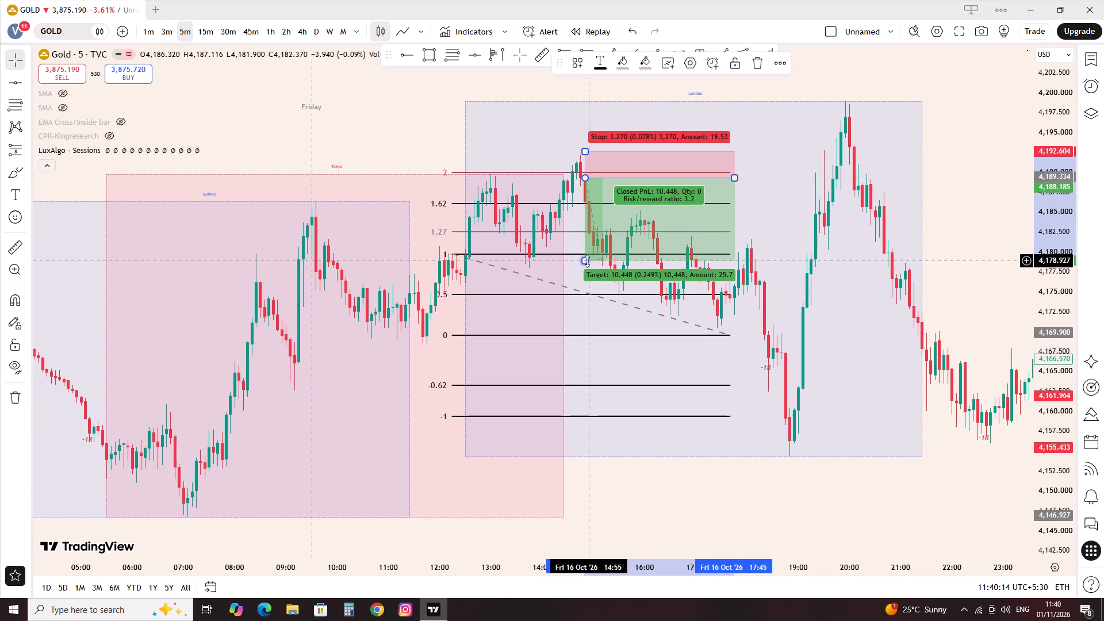
pyautogui.moveTo(587, 261); pyautogui.dragTo(643, 423)
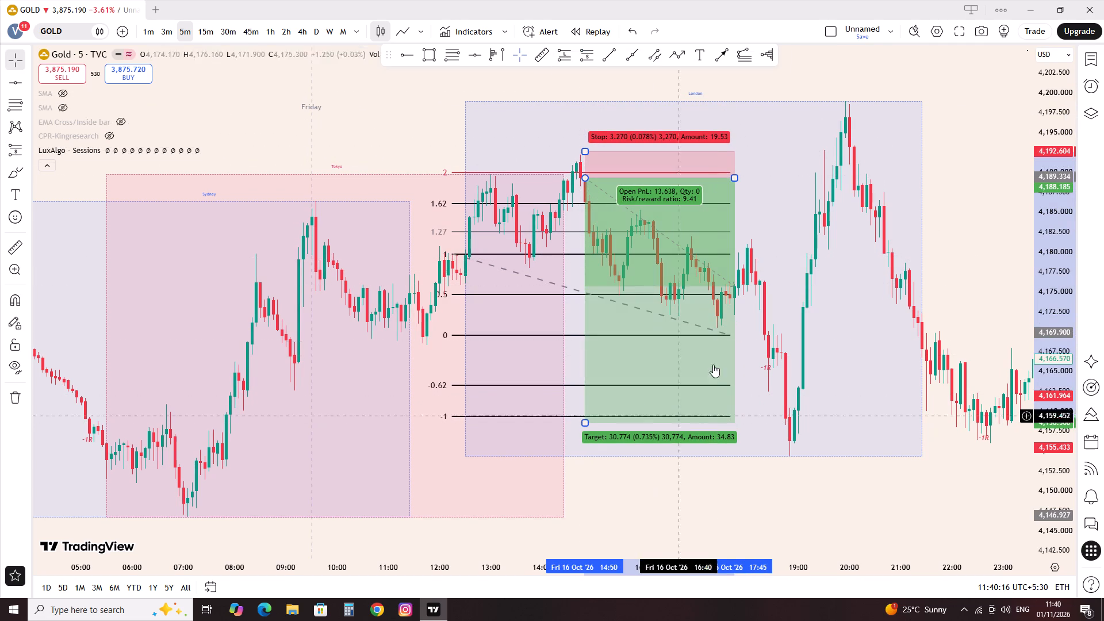
pyautogui.click(515, 125)
# Place a long position on Friday 16 Oct at about 4,160.3 from 19:00, with stop about 4,154.3 and target about 4,195.2.
pyautogui.moveTo(555, 62); pyautogui.dragTo(560, 59)
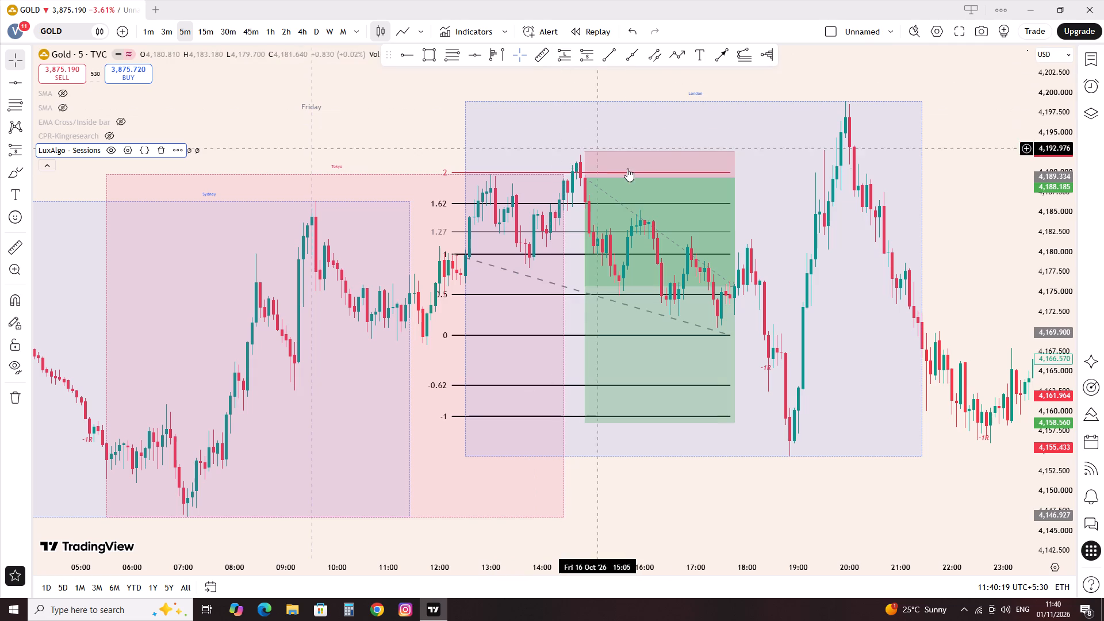
pyautogui.click(557, 52)
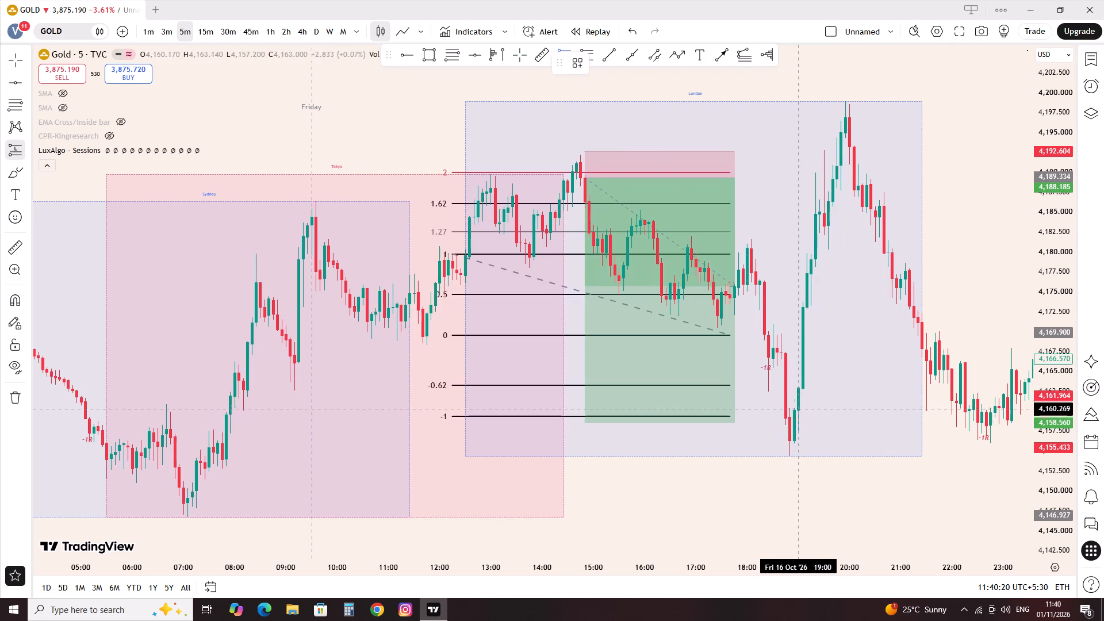
pyautogui.click(799, 409)
pyautogui.moveTo(802, 491); pyautogui.dragTo(806, 466)
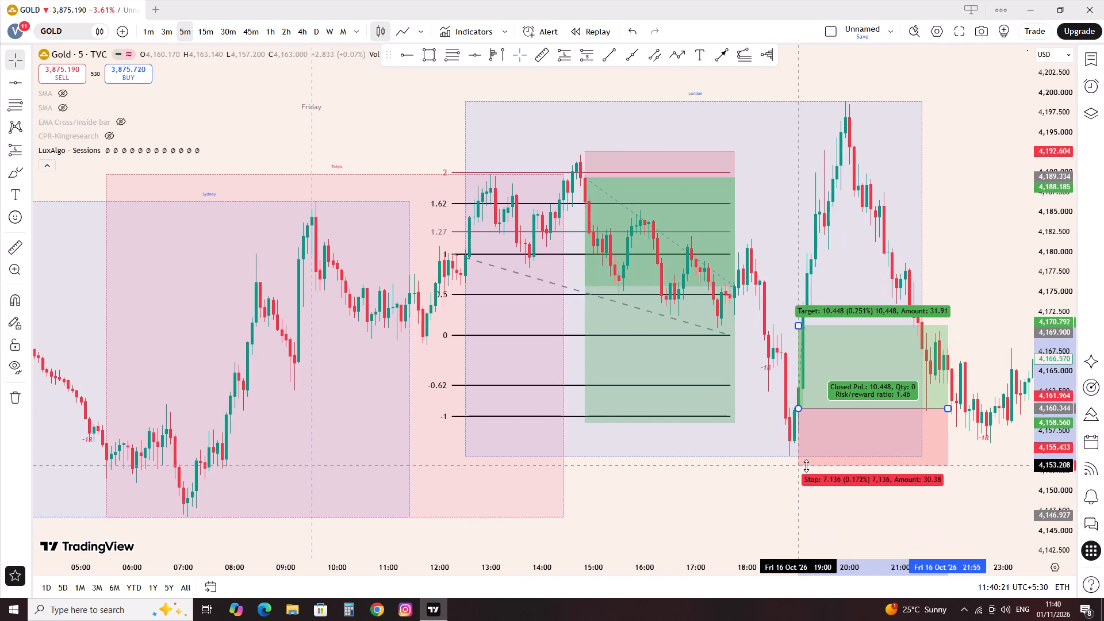
pyautogui.moveTo(806, 466); pyautogui.dragTo(804, 457)
pyautogui.moveTo(796, 326); pyautogui.dragTo(798, 185)
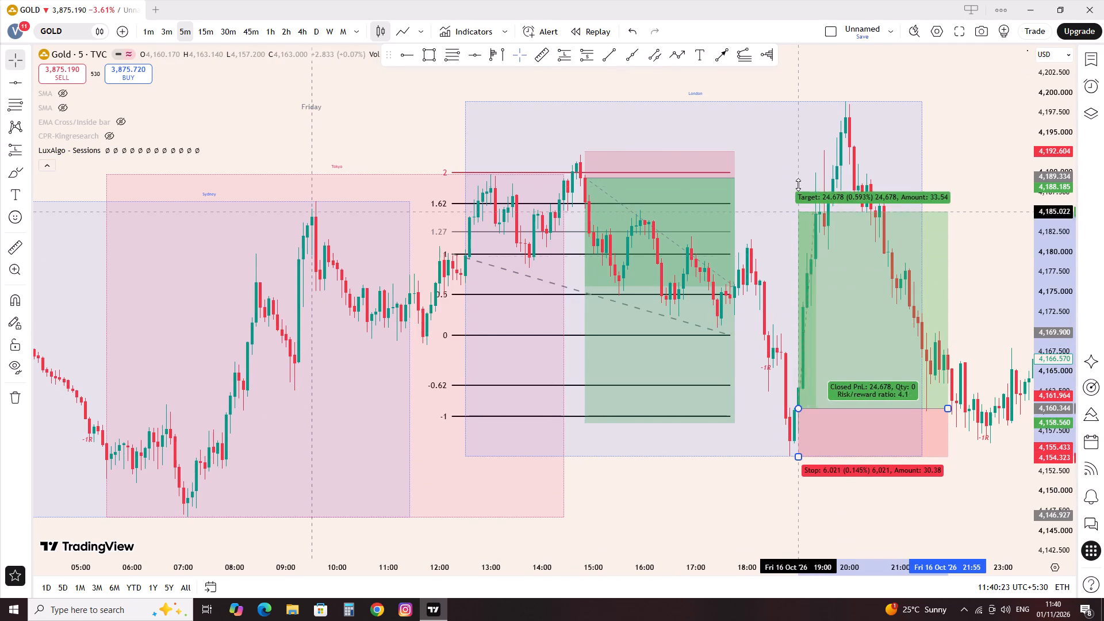
pyautogui.moveTo(798, 185); pyautogui.dragTo(783, 131)
pyautogui.click(392, 140)
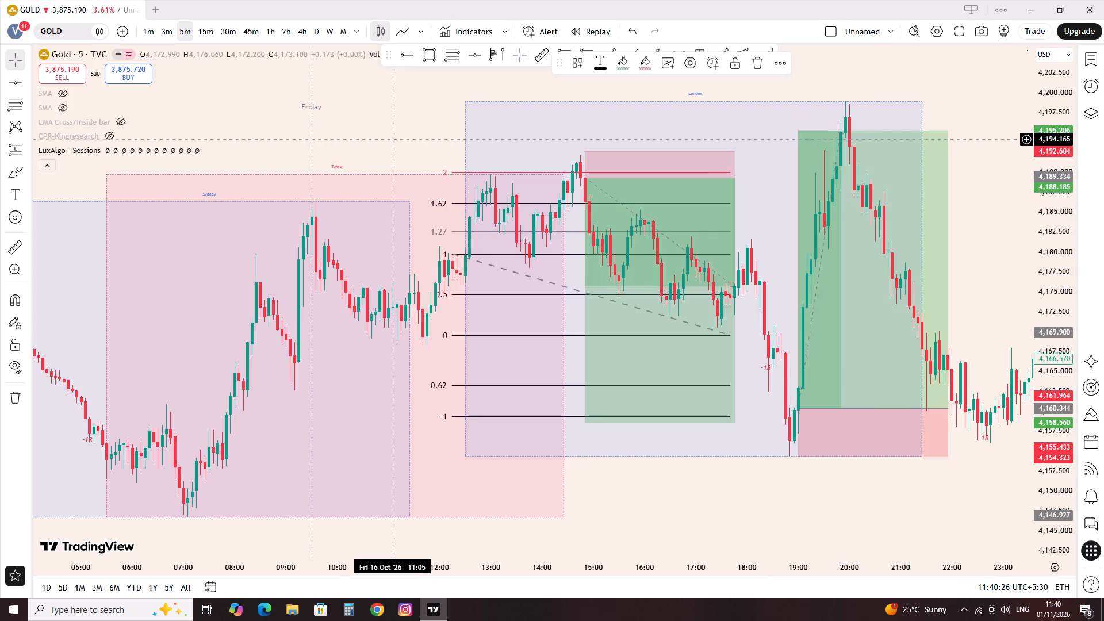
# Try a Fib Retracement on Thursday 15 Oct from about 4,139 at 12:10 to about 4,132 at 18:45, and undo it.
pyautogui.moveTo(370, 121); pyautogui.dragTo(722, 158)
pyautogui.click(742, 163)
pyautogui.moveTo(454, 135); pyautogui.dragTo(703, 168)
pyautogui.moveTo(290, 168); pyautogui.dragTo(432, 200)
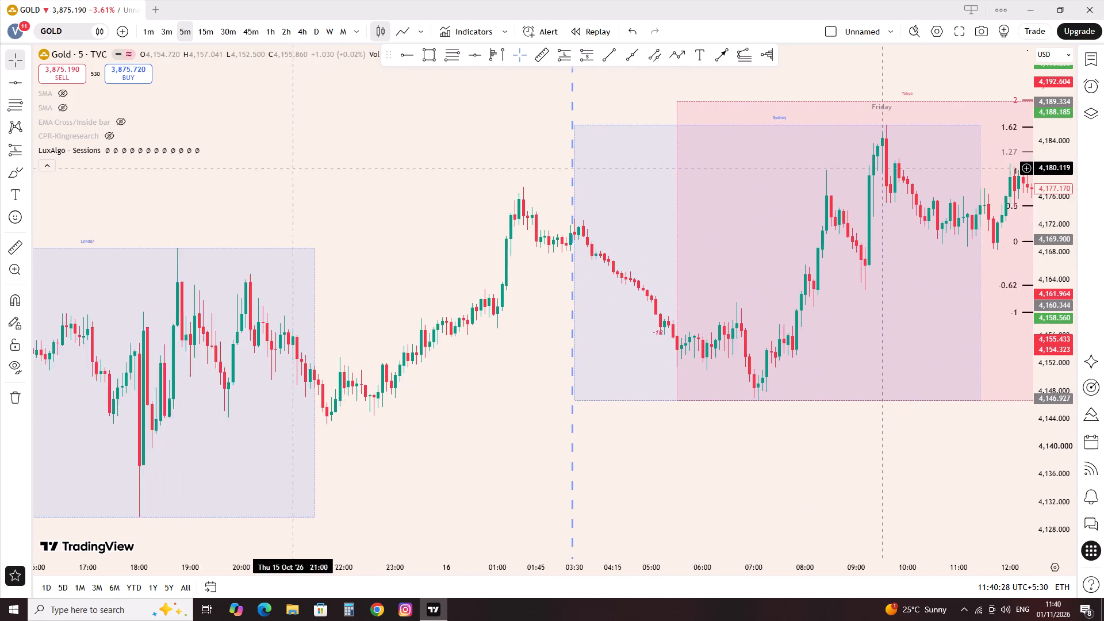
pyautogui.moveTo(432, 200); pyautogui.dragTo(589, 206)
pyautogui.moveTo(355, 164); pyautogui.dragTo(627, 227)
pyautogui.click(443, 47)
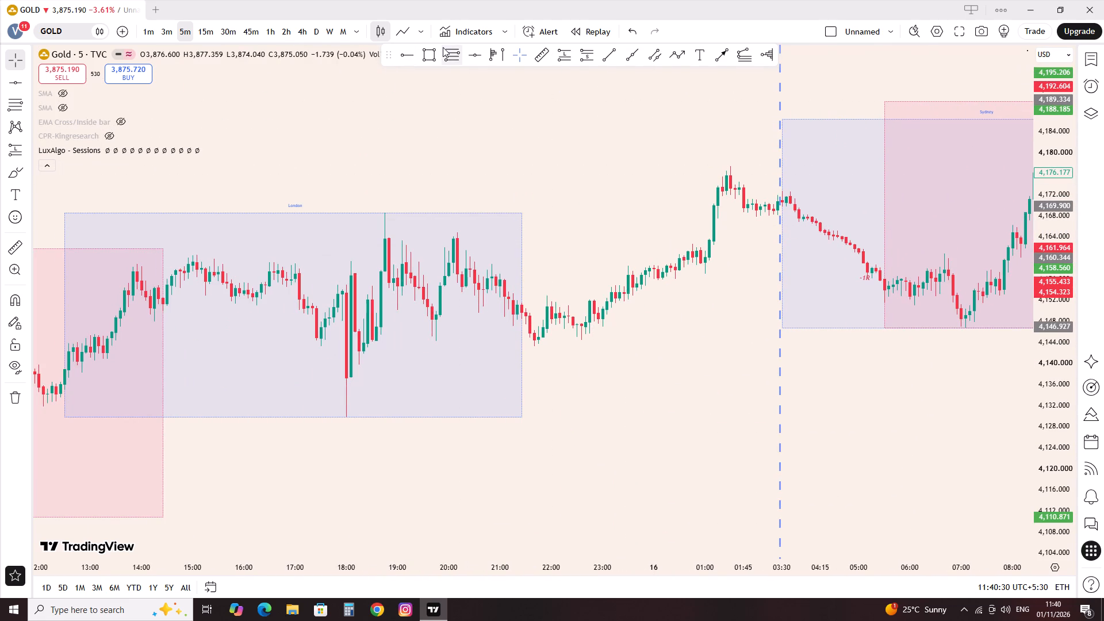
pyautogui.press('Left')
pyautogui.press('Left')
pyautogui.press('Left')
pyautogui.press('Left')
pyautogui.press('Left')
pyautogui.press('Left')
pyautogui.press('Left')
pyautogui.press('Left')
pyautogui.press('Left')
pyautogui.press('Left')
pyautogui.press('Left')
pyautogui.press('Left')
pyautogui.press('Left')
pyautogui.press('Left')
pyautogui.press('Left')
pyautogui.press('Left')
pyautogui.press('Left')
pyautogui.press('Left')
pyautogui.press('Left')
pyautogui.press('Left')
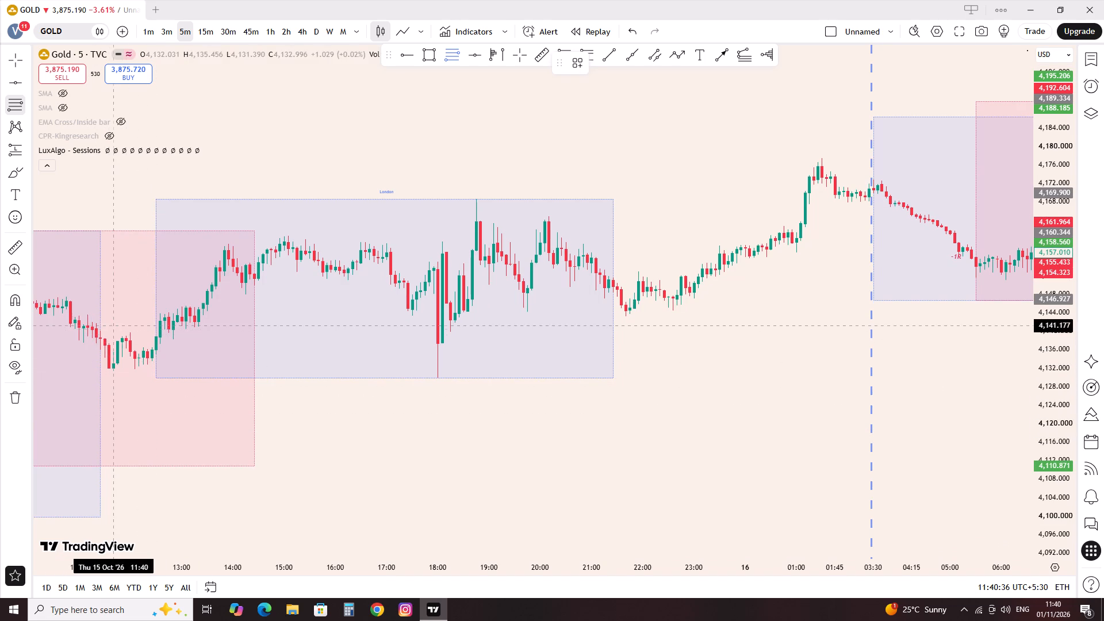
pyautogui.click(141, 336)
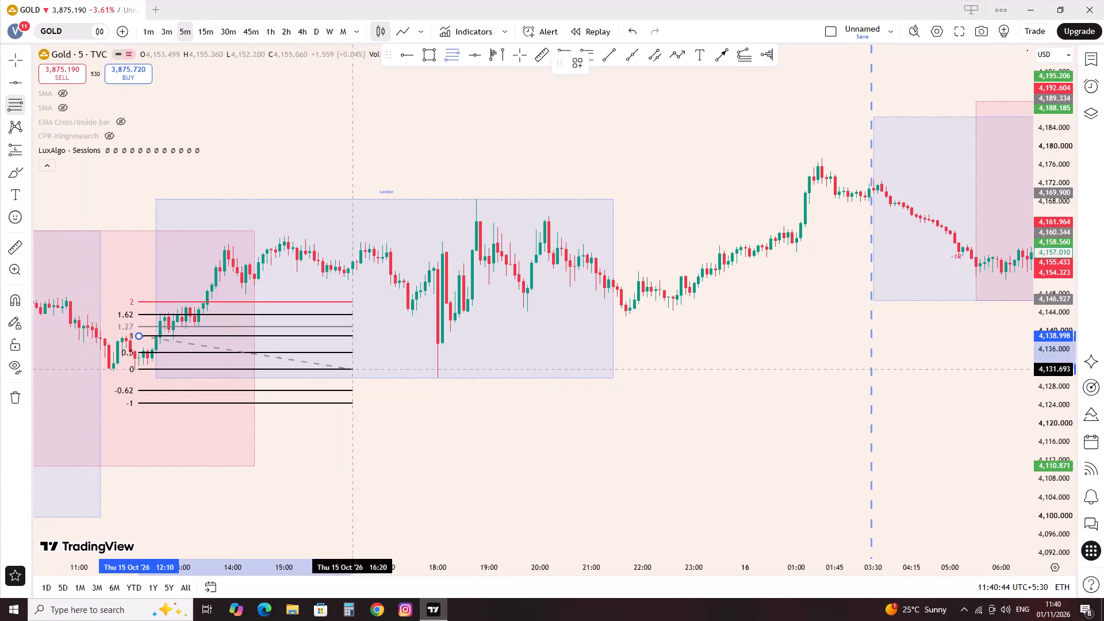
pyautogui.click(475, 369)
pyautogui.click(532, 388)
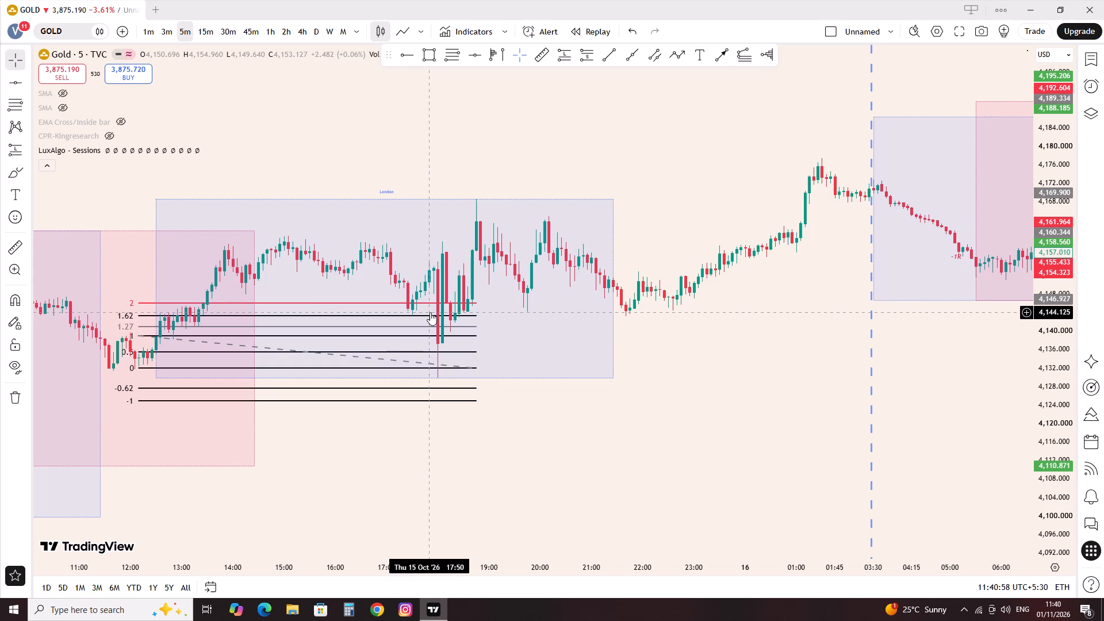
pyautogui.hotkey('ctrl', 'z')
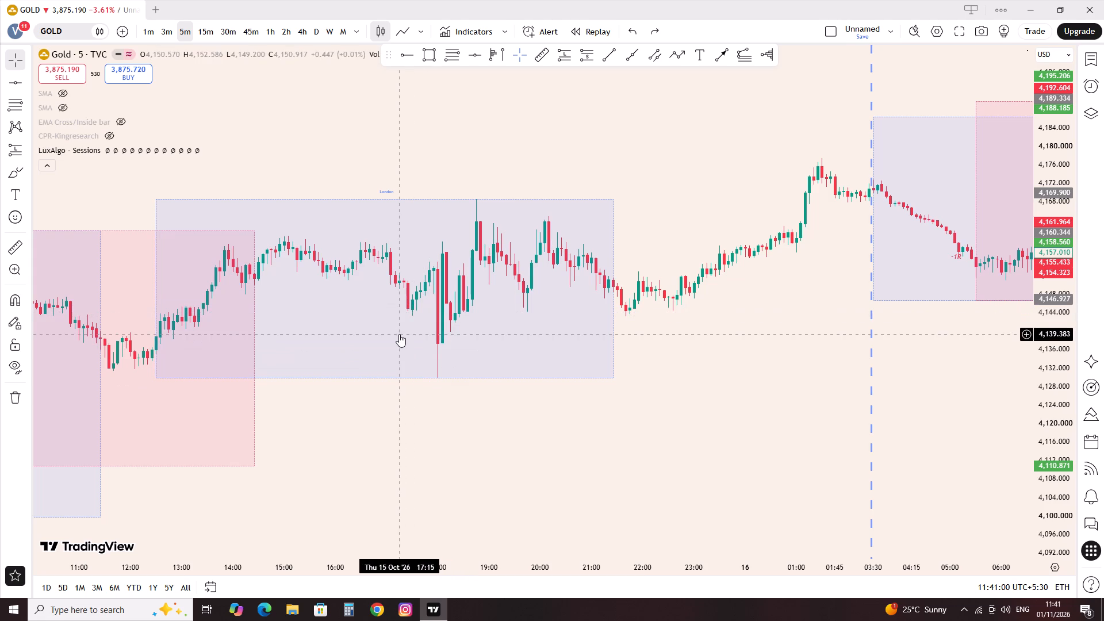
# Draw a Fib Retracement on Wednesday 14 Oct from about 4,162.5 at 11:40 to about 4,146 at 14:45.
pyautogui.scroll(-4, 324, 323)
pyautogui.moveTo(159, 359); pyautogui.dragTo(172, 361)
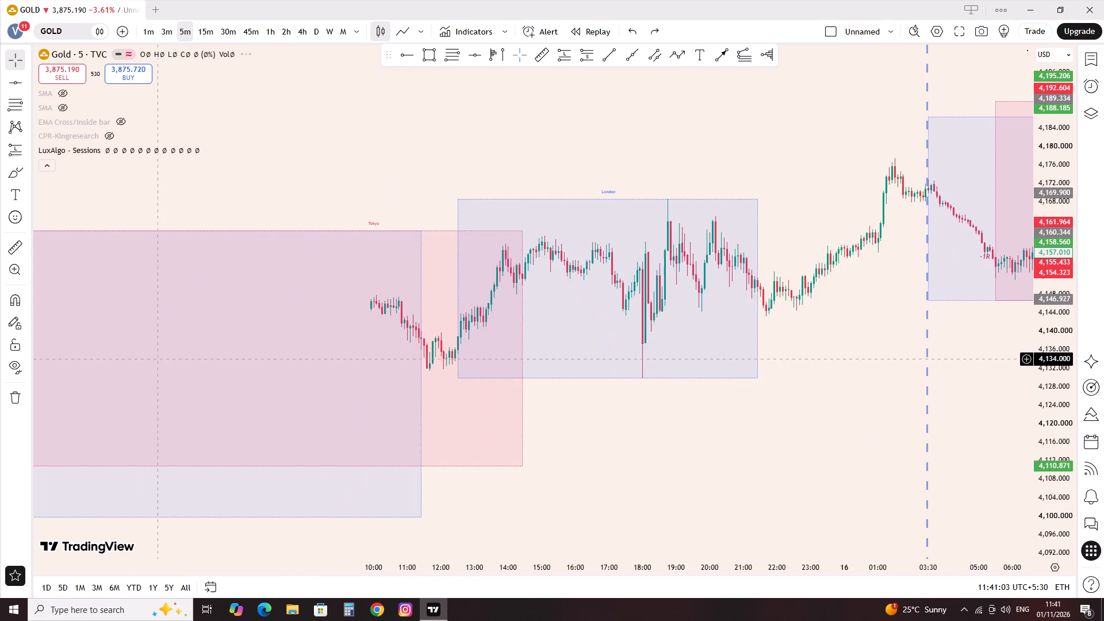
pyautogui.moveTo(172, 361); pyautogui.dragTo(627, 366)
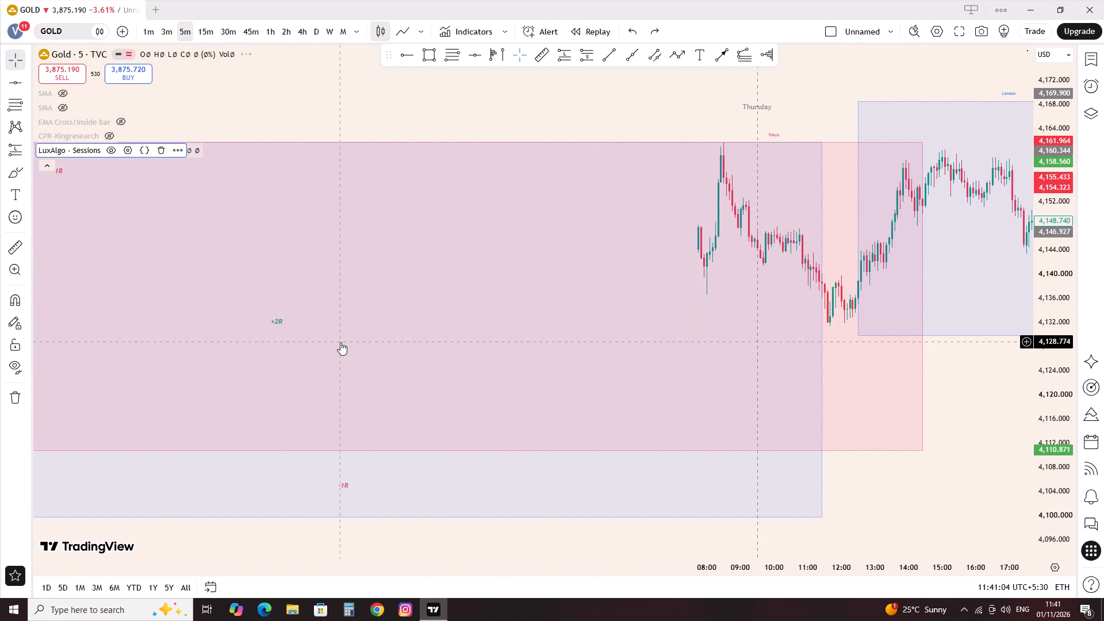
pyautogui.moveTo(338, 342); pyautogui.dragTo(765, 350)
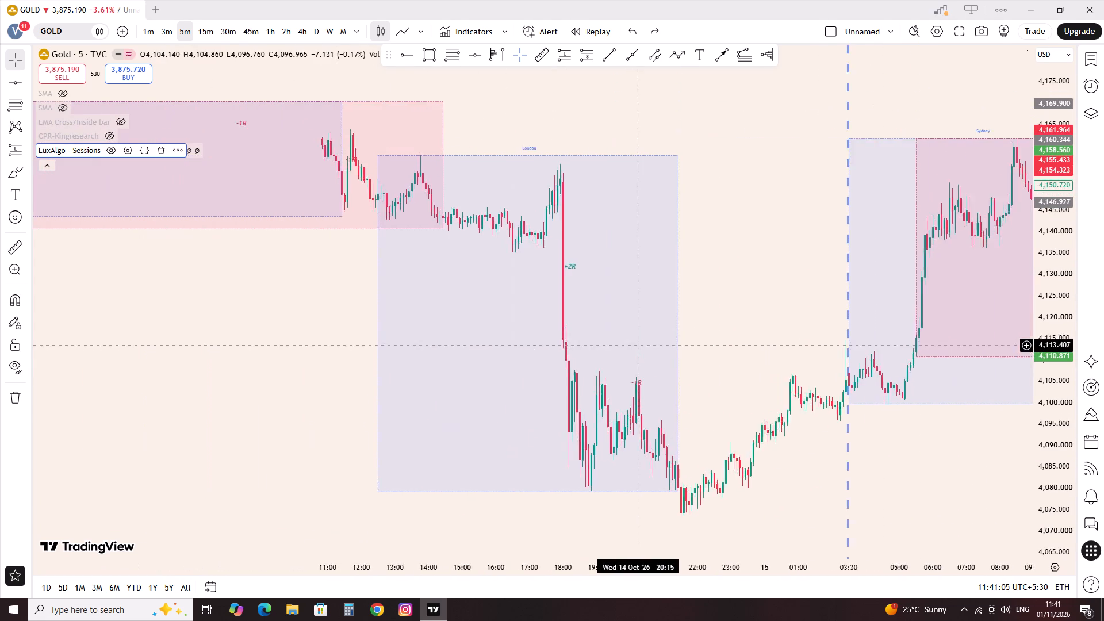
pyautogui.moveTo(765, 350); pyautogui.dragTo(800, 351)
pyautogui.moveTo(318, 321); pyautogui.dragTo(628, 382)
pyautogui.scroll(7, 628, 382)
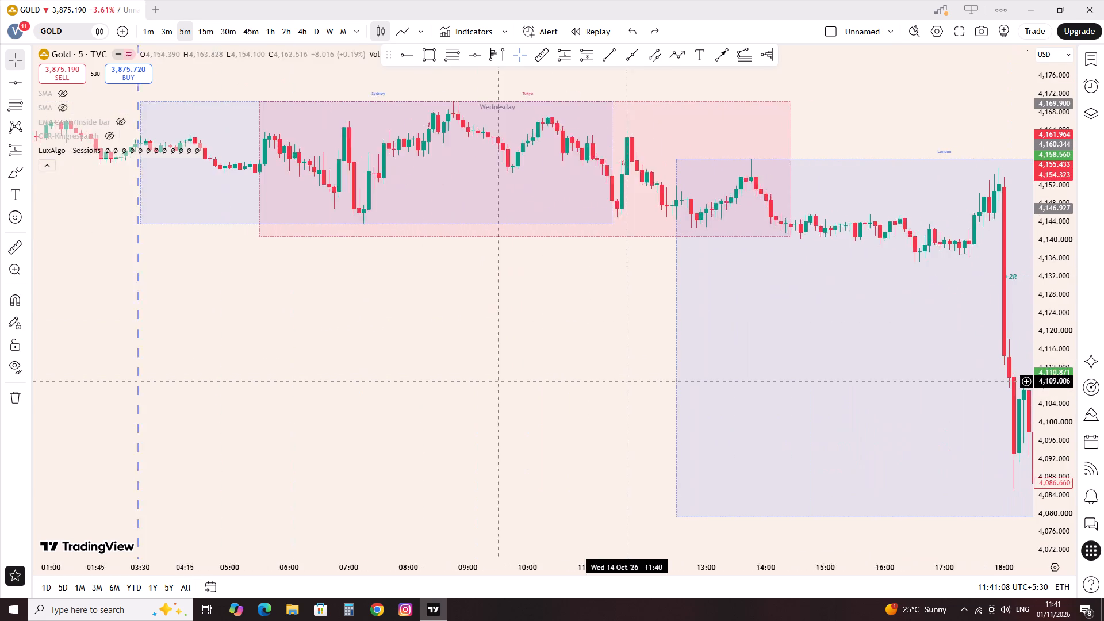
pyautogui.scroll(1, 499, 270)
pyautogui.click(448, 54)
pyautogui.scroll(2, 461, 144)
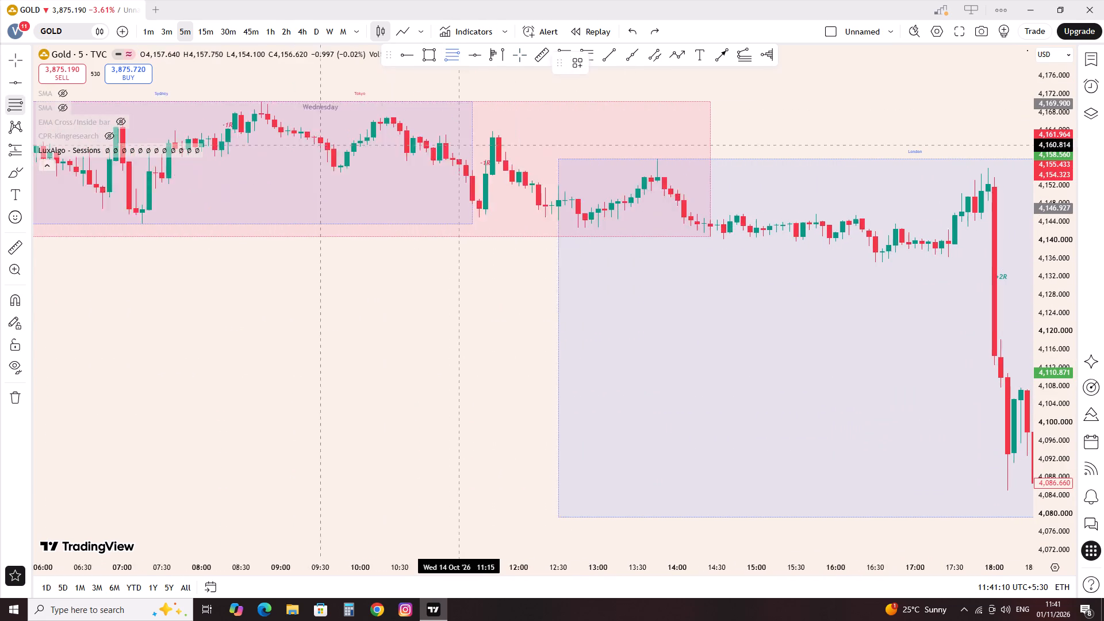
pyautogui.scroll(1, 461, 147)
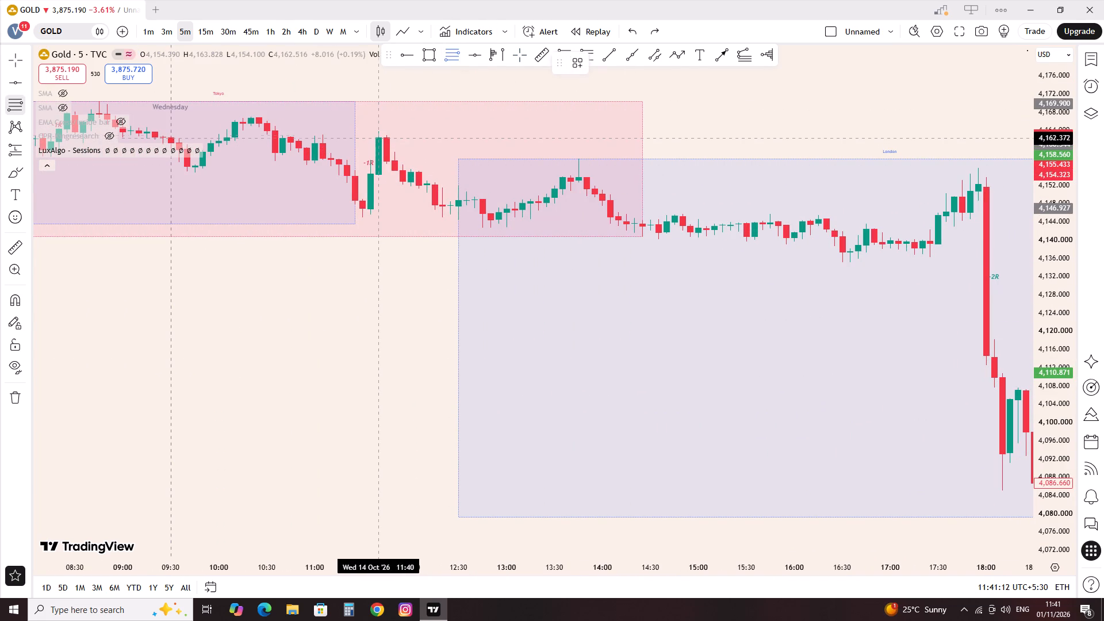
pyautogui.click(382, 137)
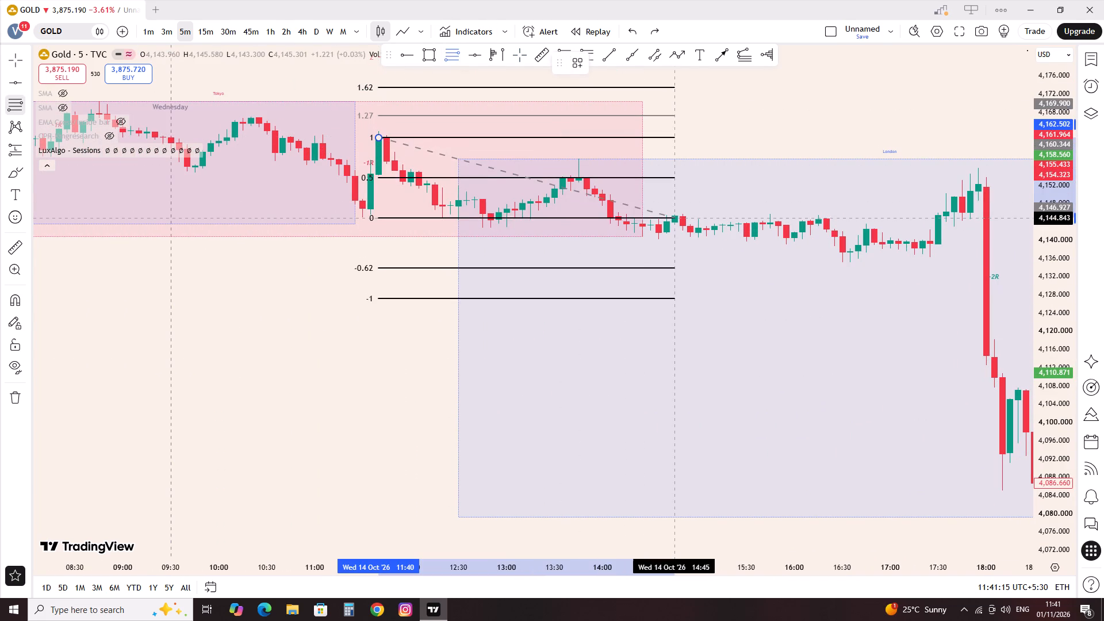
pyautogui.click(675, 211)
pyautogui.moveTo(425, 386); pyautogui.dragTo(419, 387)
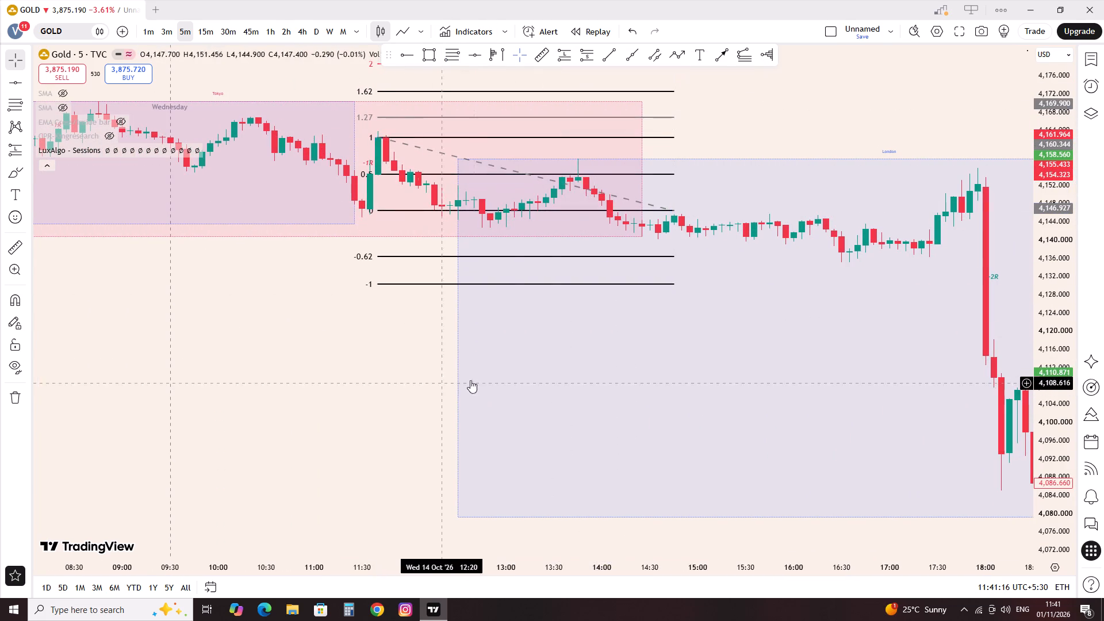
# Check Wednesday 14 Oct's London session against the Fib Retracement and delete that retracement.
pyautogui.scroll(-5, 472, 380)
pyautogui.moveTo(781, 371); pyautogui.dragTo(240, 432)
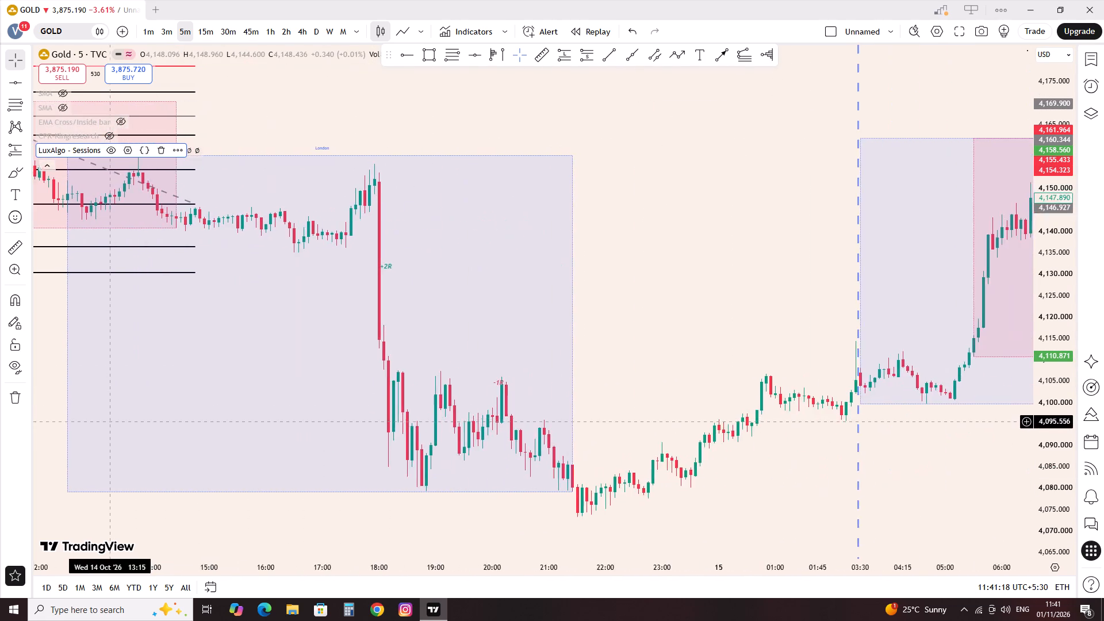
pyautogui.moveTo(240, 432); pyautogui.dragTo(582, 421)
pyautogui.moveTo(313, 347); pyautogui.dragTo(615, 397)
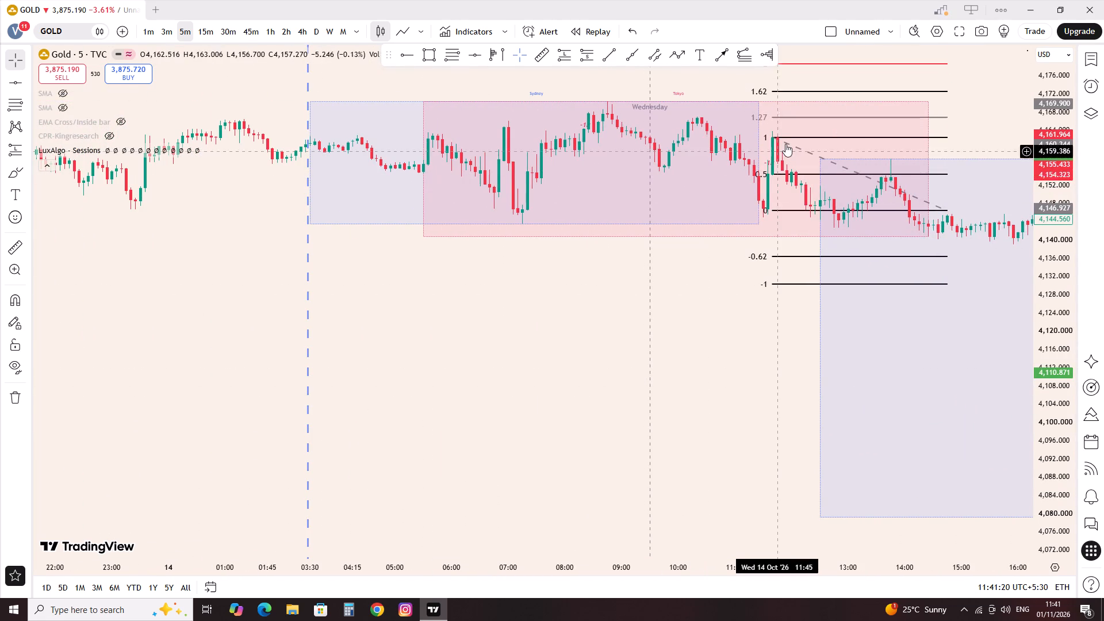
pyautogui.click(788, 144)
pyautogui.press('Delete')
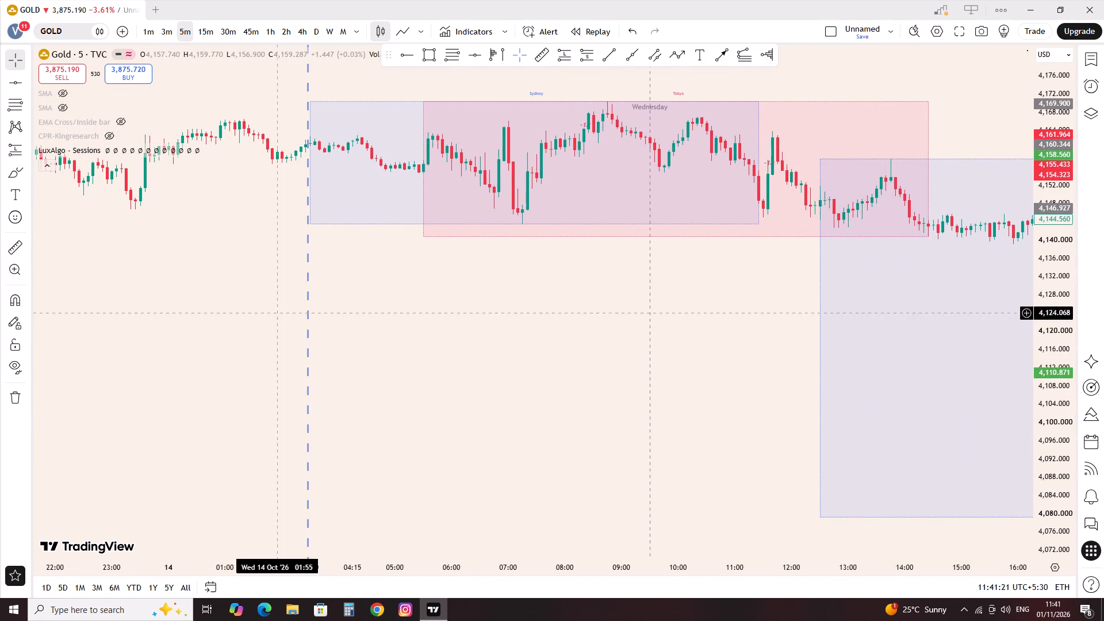
# Draw a Fib Retracement on Tuesday 13 Oct from about 4,192.8 at 11:30 to about 4,185 at 13:55.
pyautogui.moveTo(185, 339); pyautogui.dragTo(739, 381)
pyautogui.moveTo(124, 308); pyautogui.dragTo(846, 361)
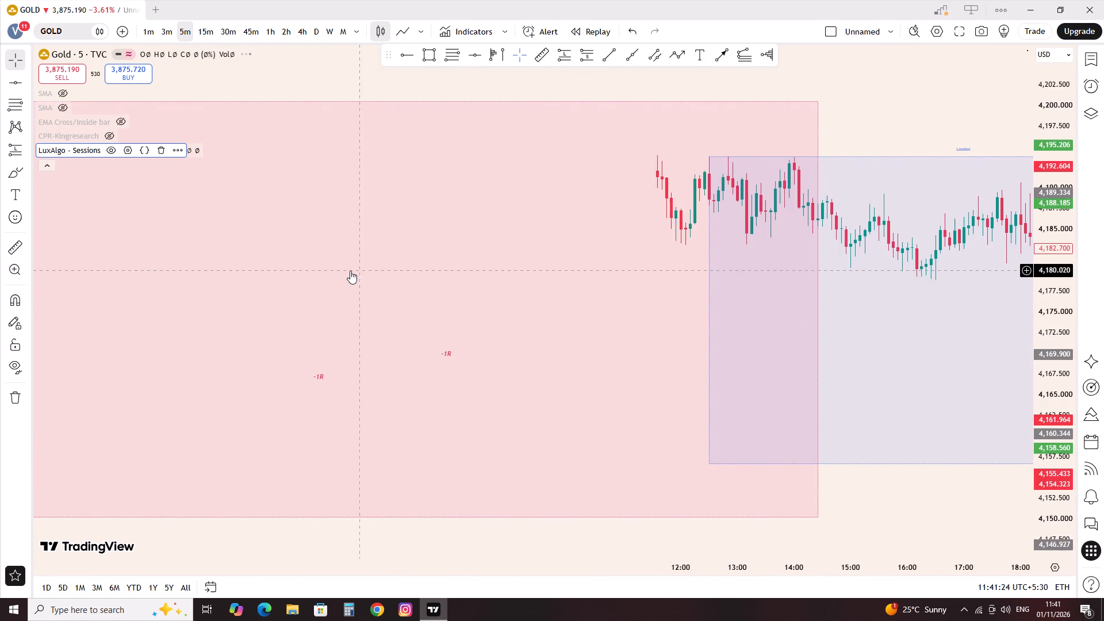
pyautogui.moveTo(194, 271); pyautogui.dragTo(361, 289)
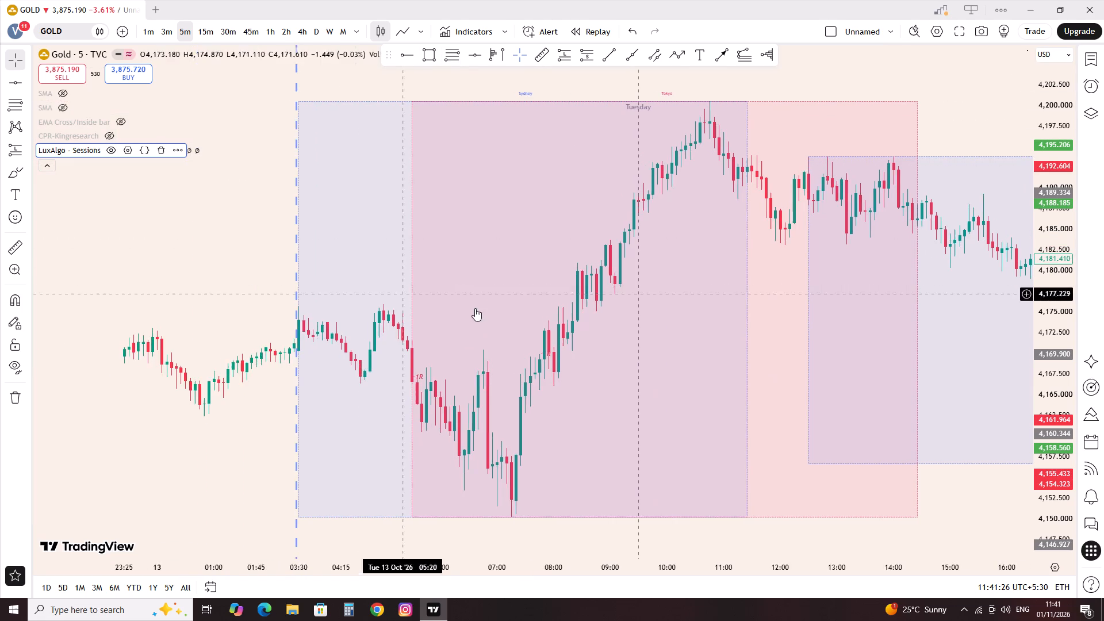
pyautogui.scroll(-9, 515, 343)
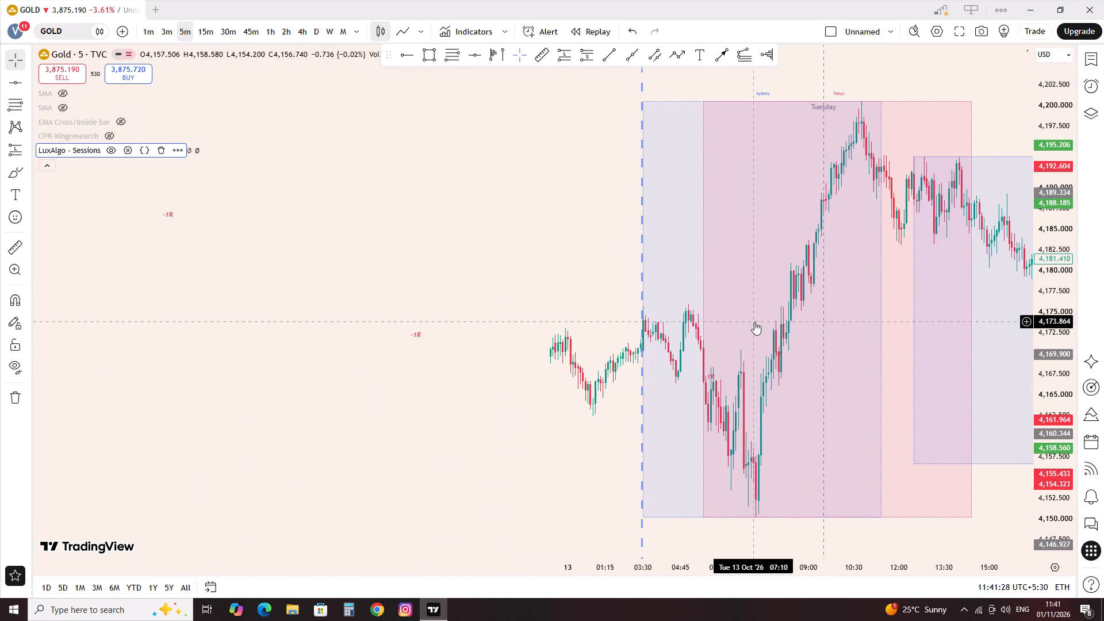
pyautogui.moveTo(745, 322); pyautogui.dragTo(634, 338)
pyautogui.scroll(4, 600, 331)
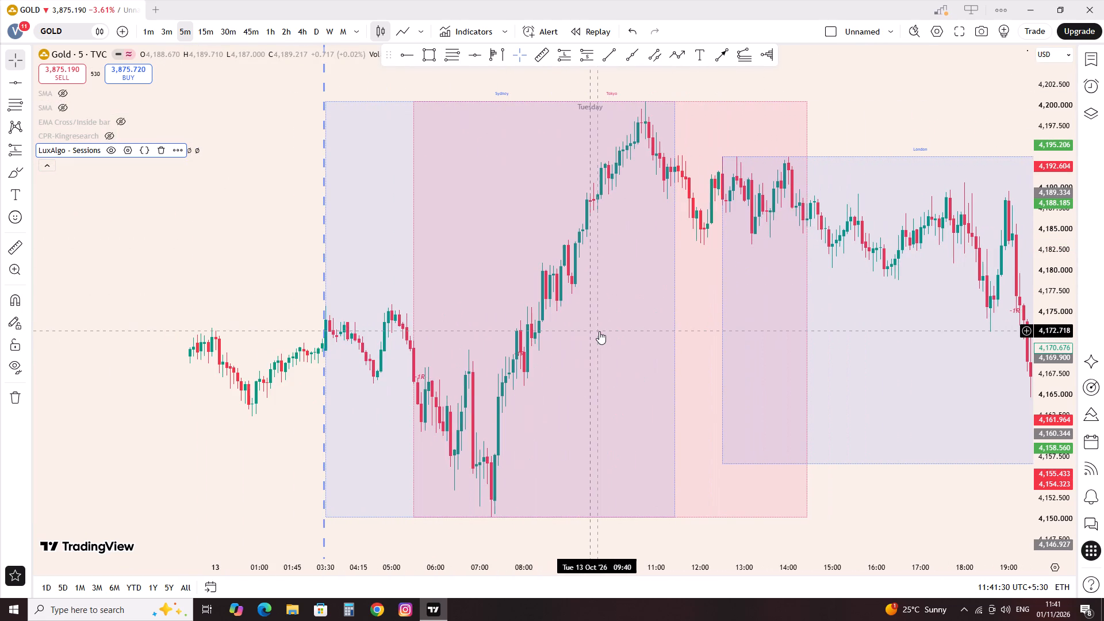
pyautogui.scroll(5, 599, 330)
pyautogui.moveTo(358, 294); pyautogui.dragTo(570, 406)
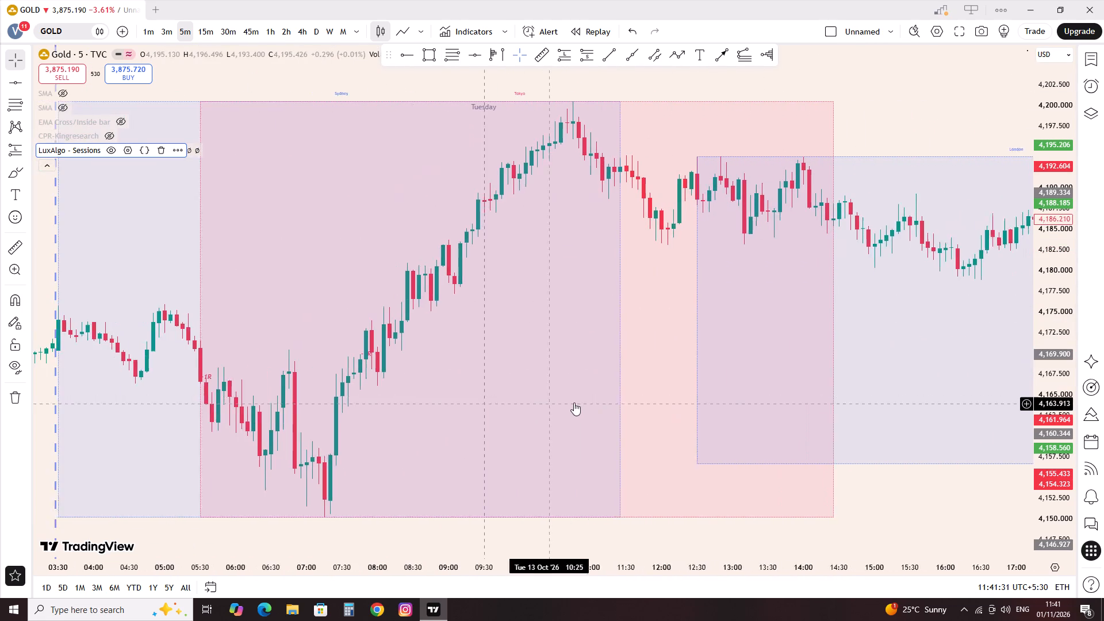
pyautogui.scroll(4, 574, 402)
pyautogui.click(444, 54)
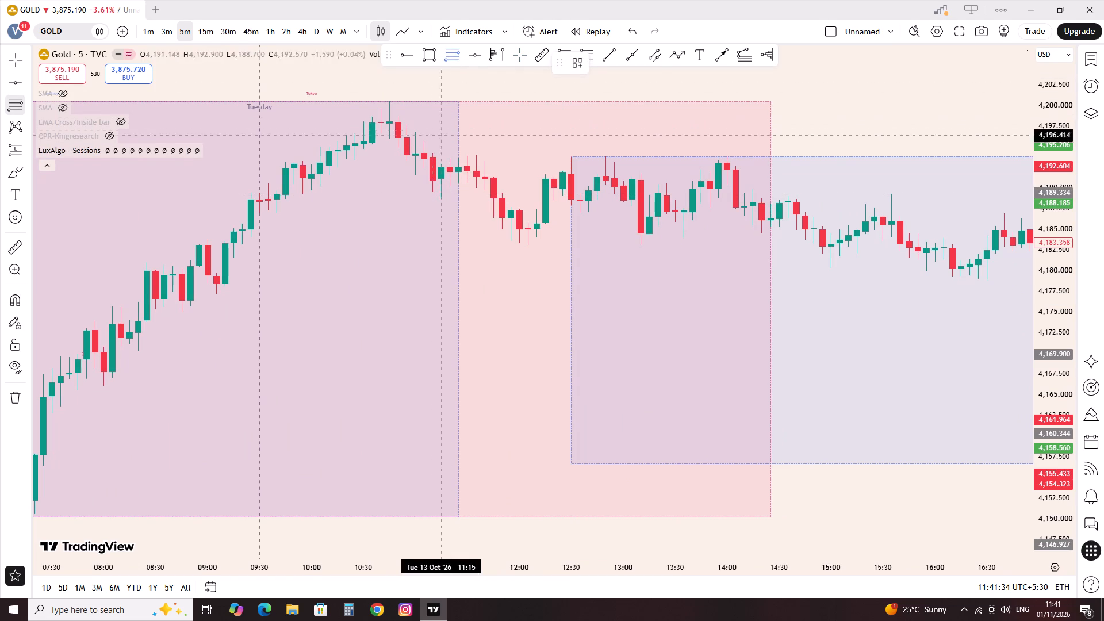
pyautogui.click(465, 166)
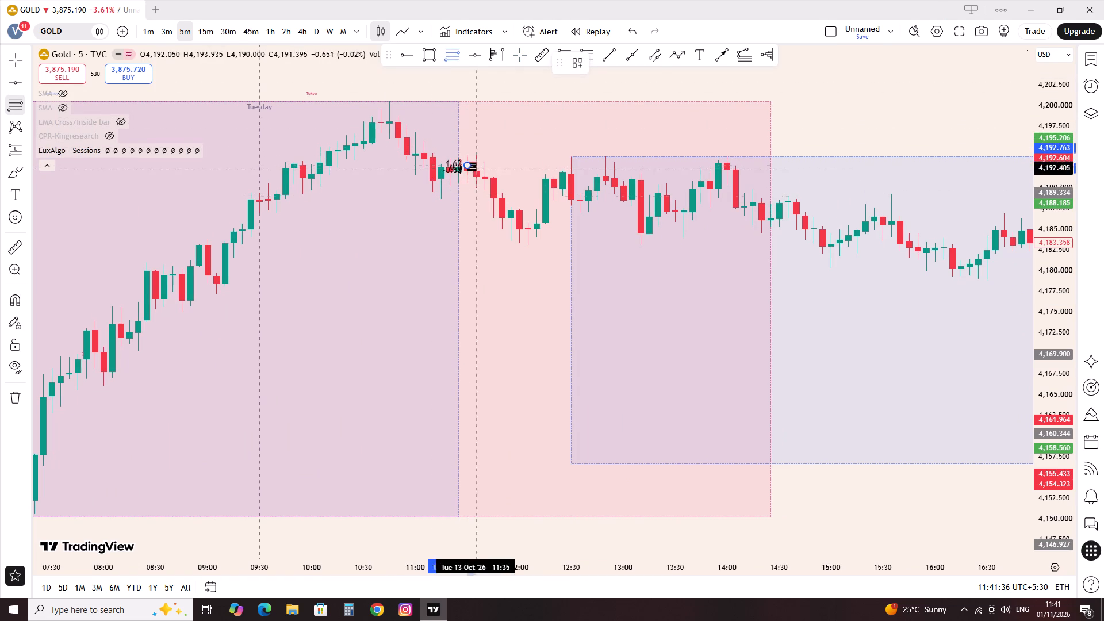
pyautogui.click(715, 230)
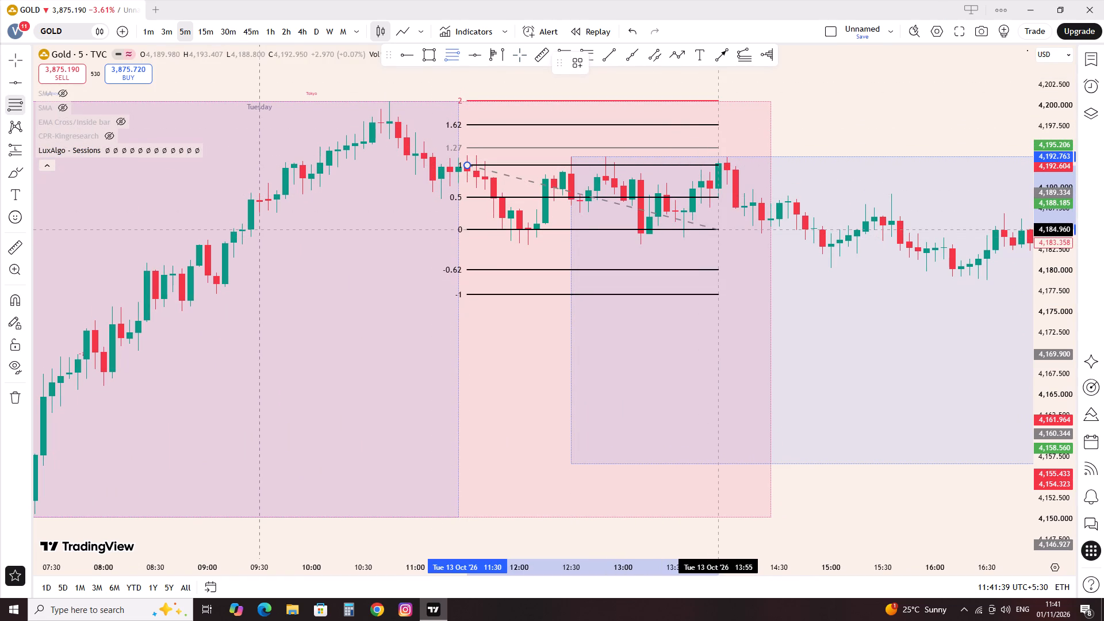
# Mark a long position on Tuesday 13 Oct at 18:50 with entry about 4,179.7, stop about 4,175.7 and target about 4,189.2.
pyautogui.moveTo(816, 284); pyautogui.dragTo(335, 346)
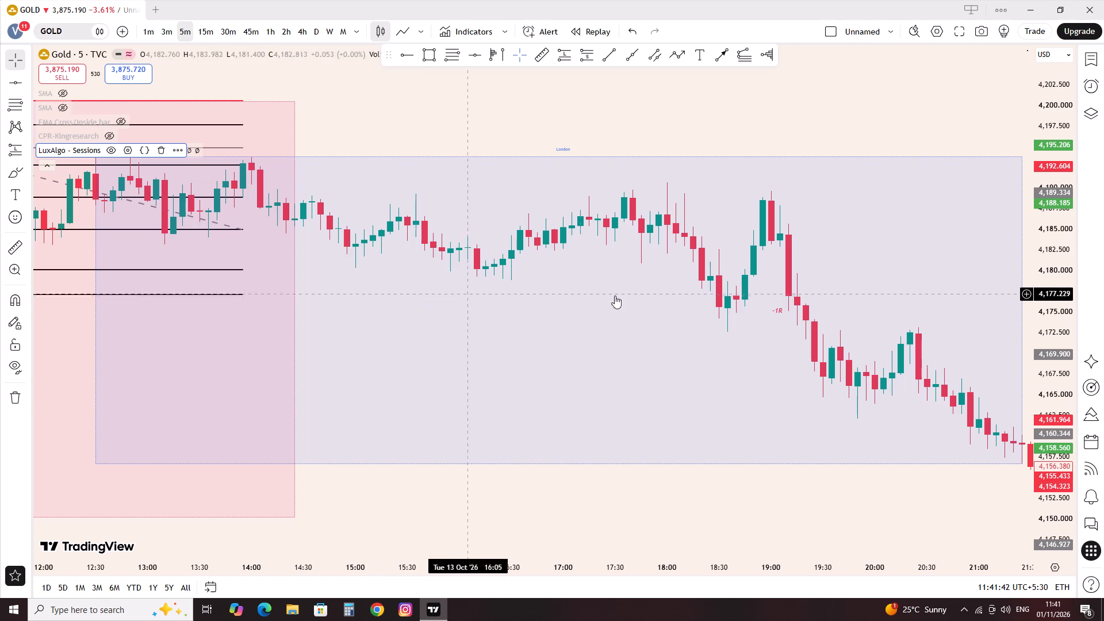
pyautogui.click(563, 58)
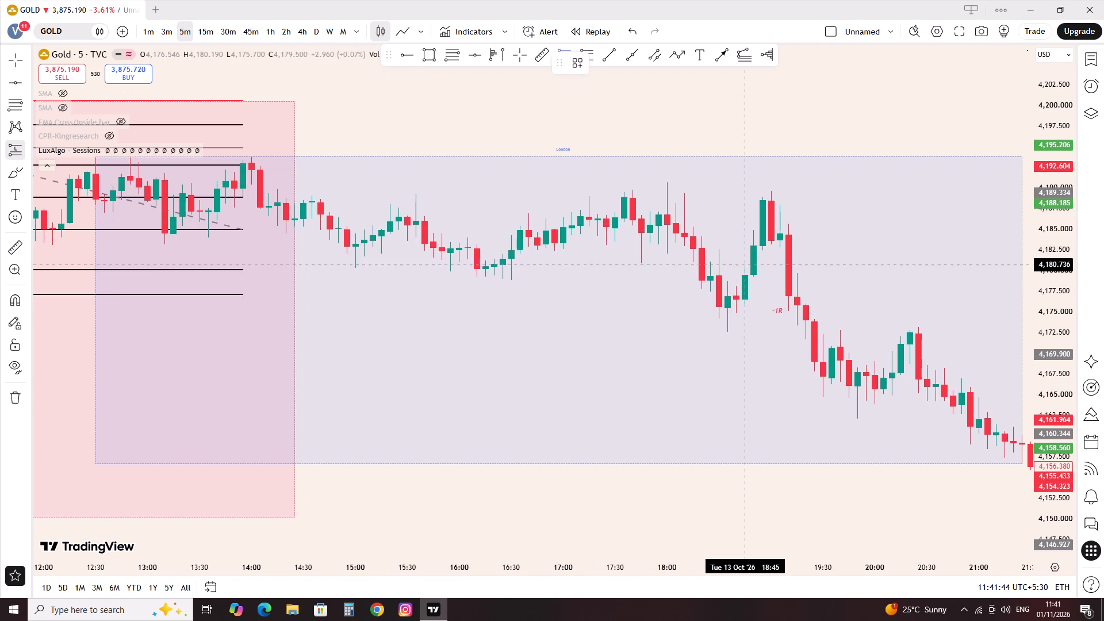
pyautogui.click(753, 274)
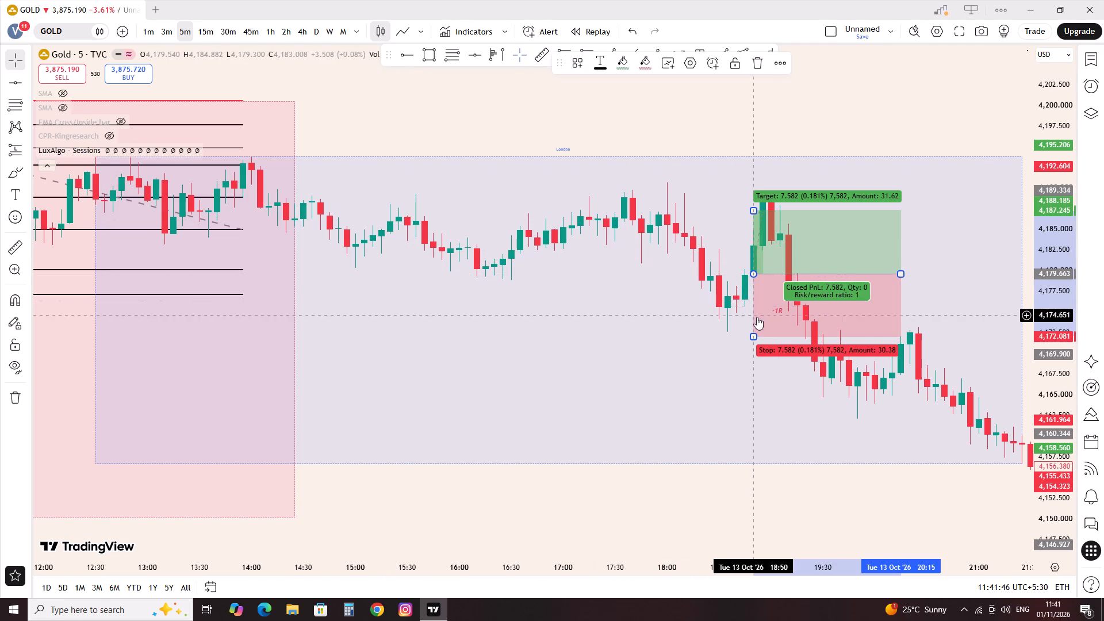
pyautogui.moveTo(754, 338); pyautogui.dragTo(760, 308)
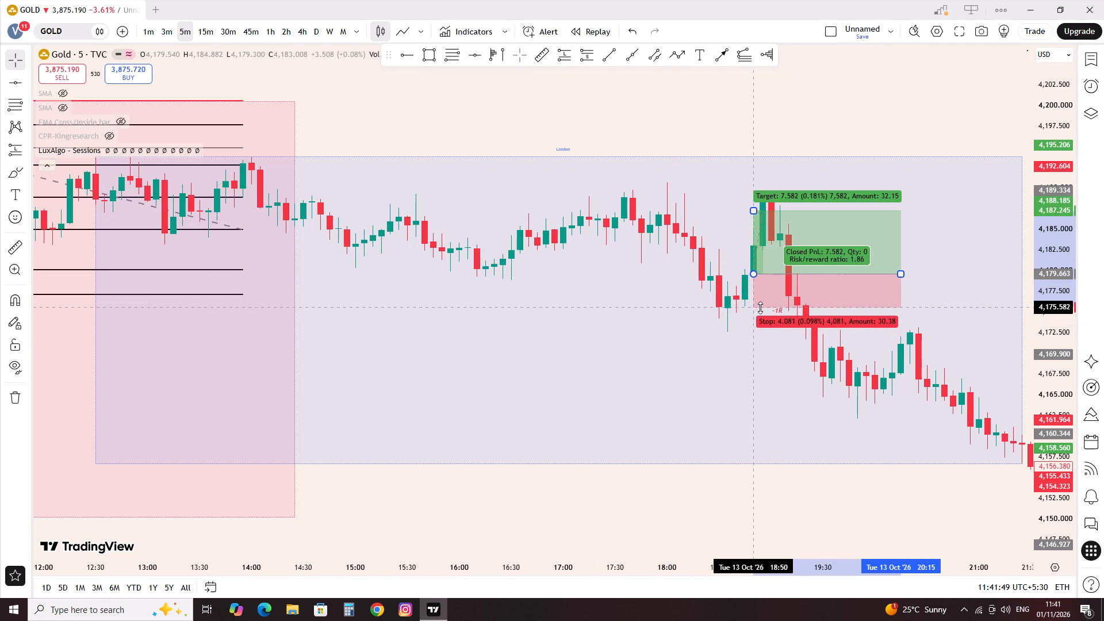
pyautogui.moveTo(760, 308); pyautogui.dragTo(765, 309)
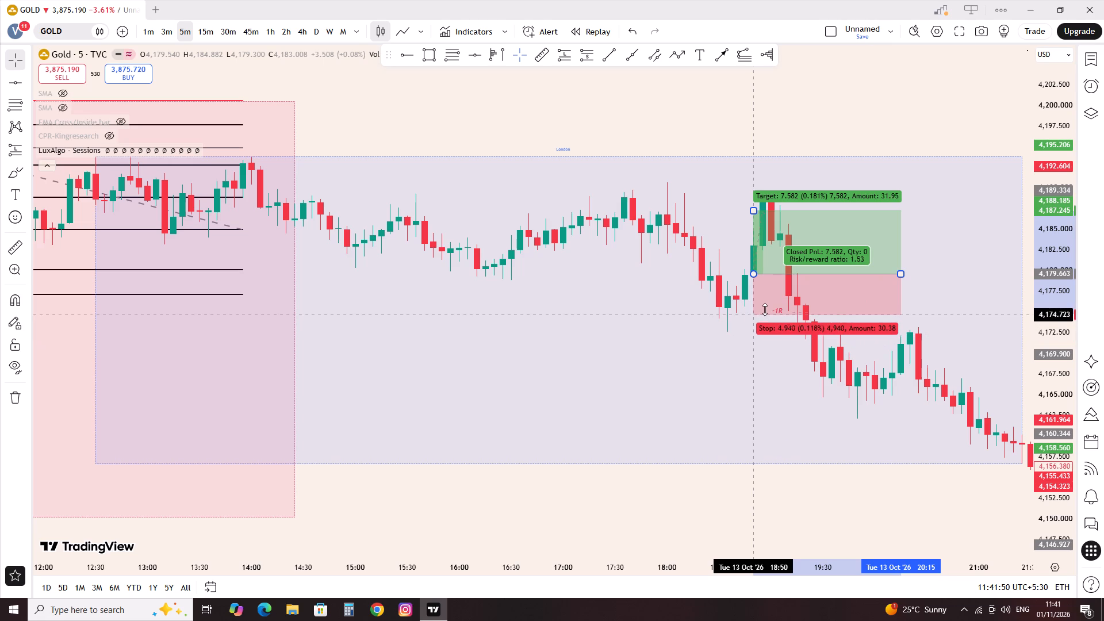
pyautogui.moveTo(765, 309); pyautogui.dragTo(770, 306)
pyautogui.moveTo(752, 210); pyautogui.dragTo(741, 195)
pyautogui.click(543, 158)
# Delete the Fib Retracement on Tuesday 13 Oct.
pyautogui.scroll(-5, 565, 187)
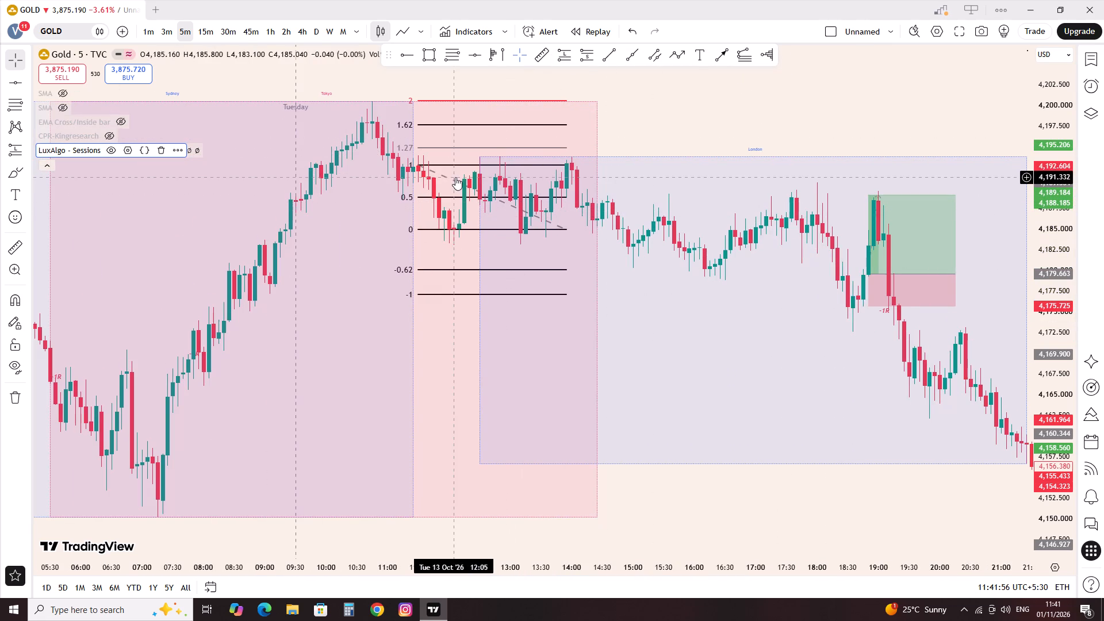
pyautogui.click(463, 186)
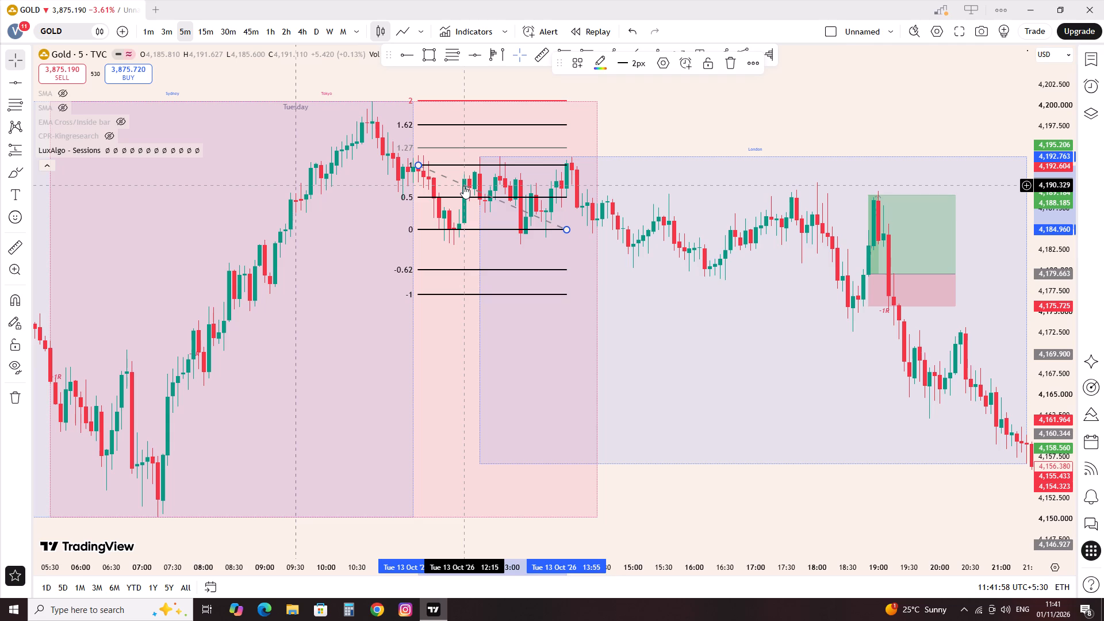
pyautogui.press('Delete')
# Draw a Fib Retracement on Monday 12 Oct from about 4,191 at 11:30 to about 4,181.5 shortly after 14:00.
pyautogui.scroll(-6, 465, 195)
pyautogui.moveTo(313, 232); pyautogui.dragTo(601, 335)
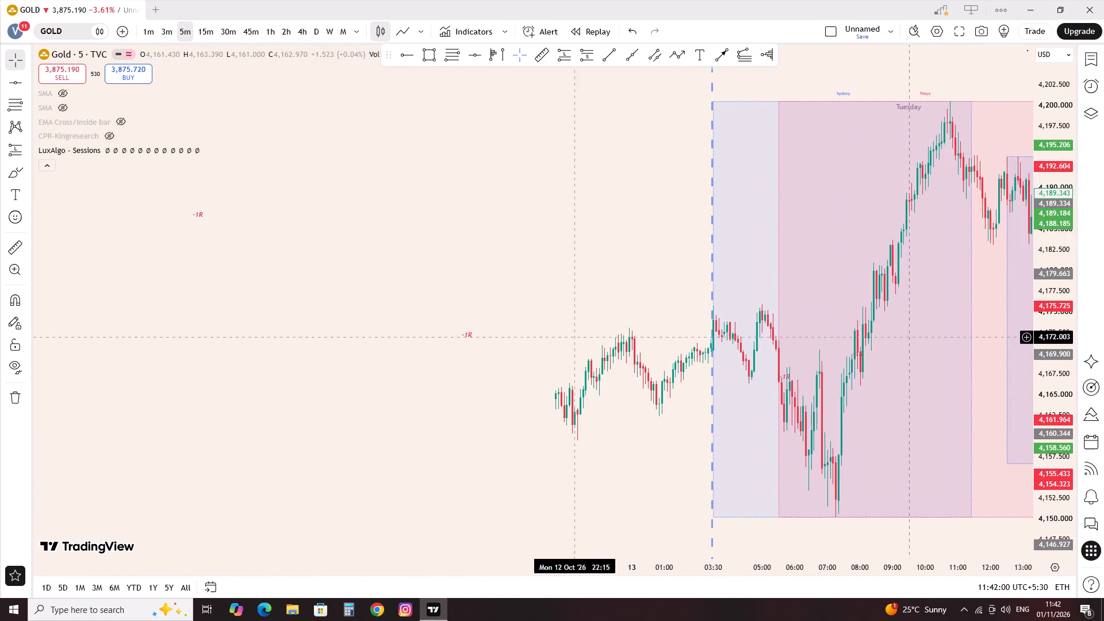
pyautogui.moveTo(266, 325); pyautogui.dragTo(607, 366)
pyautogui.moveTo(266, 321); pyautogui.dragTo(456, 273)
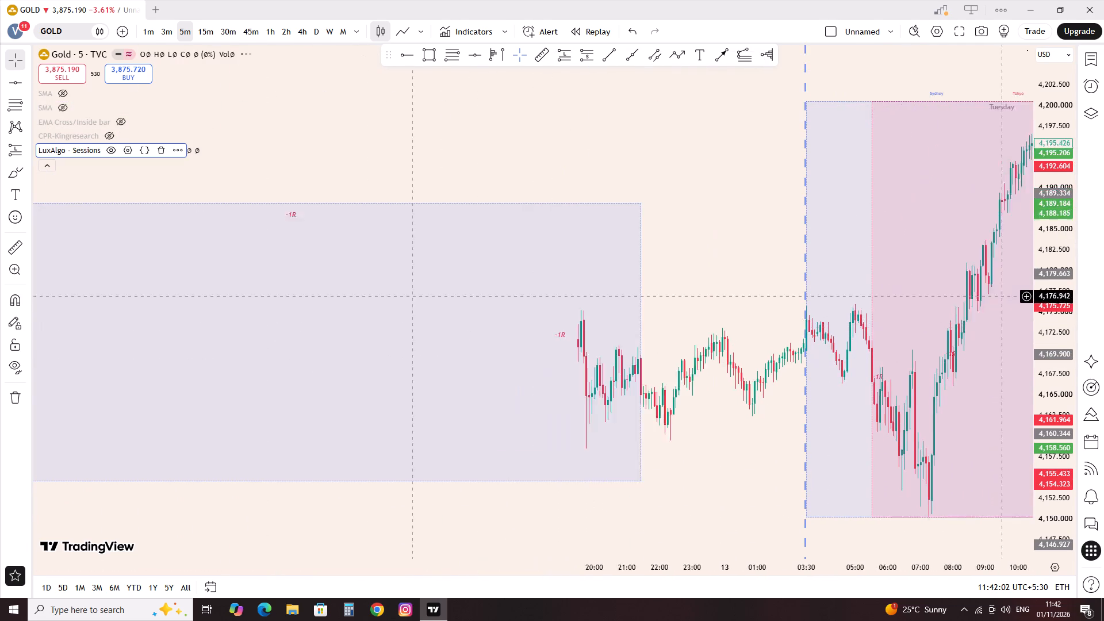
pyautogui.moveTo(456, 273); pyautogui.dragTo(698, 268)
pyautogui.scroll(-5, 699, 267)
pyautogui.scroll(10, 676, 268)
pyautogui.moveTo(363, 224); pyautogui.dragTo(745, 309)
pyautogui.scroll(7, 719, 299)
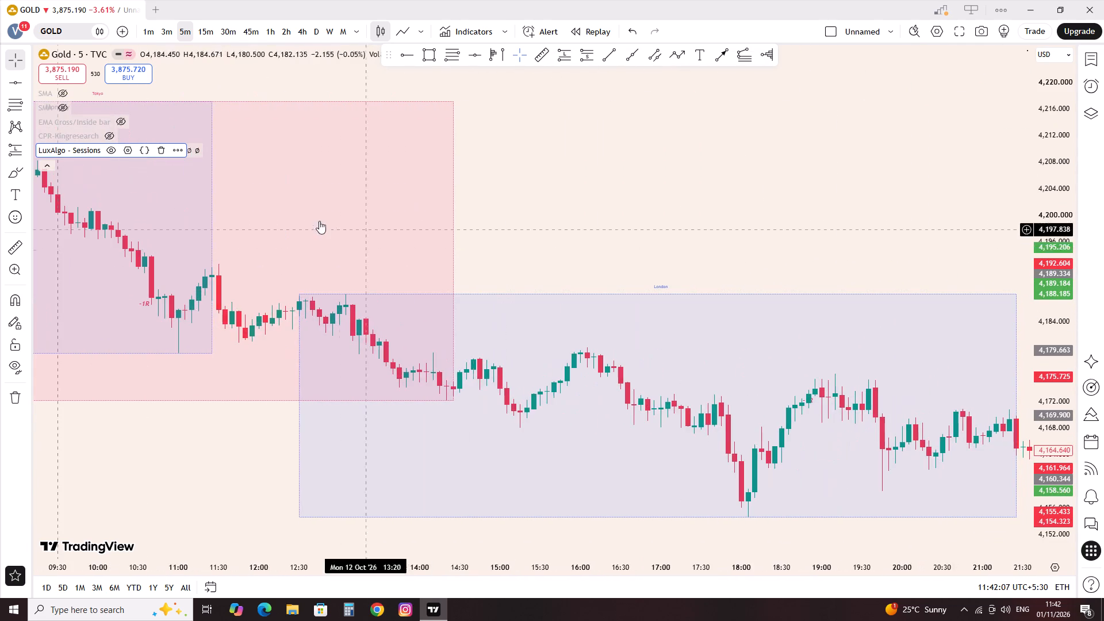
pyautogui.moveTo(273, 214); pyautogui.dragTo(518, 320)
pyautogui.click(445, 48)
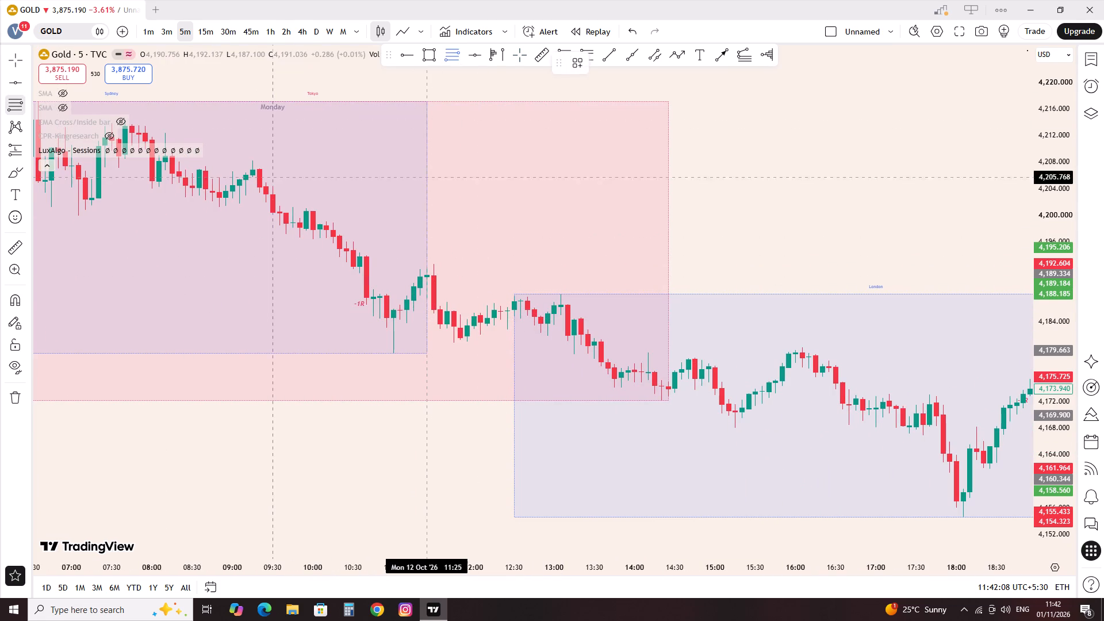
pyautogui.click(432, 275)
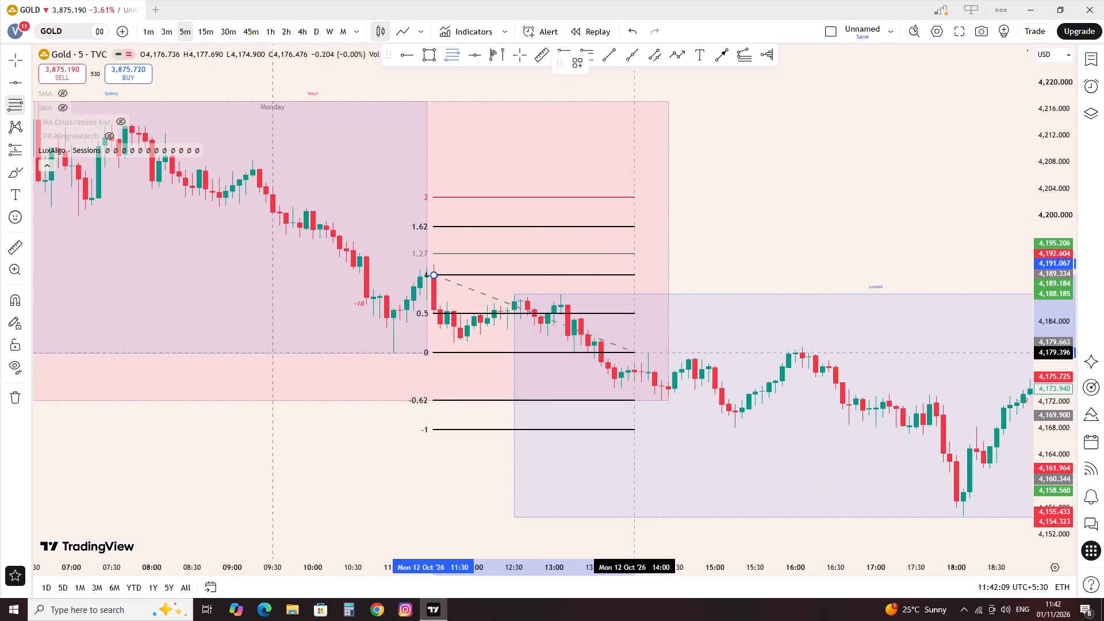
pyautogui.click(651, 338)
pyautogui.click(729, 247)
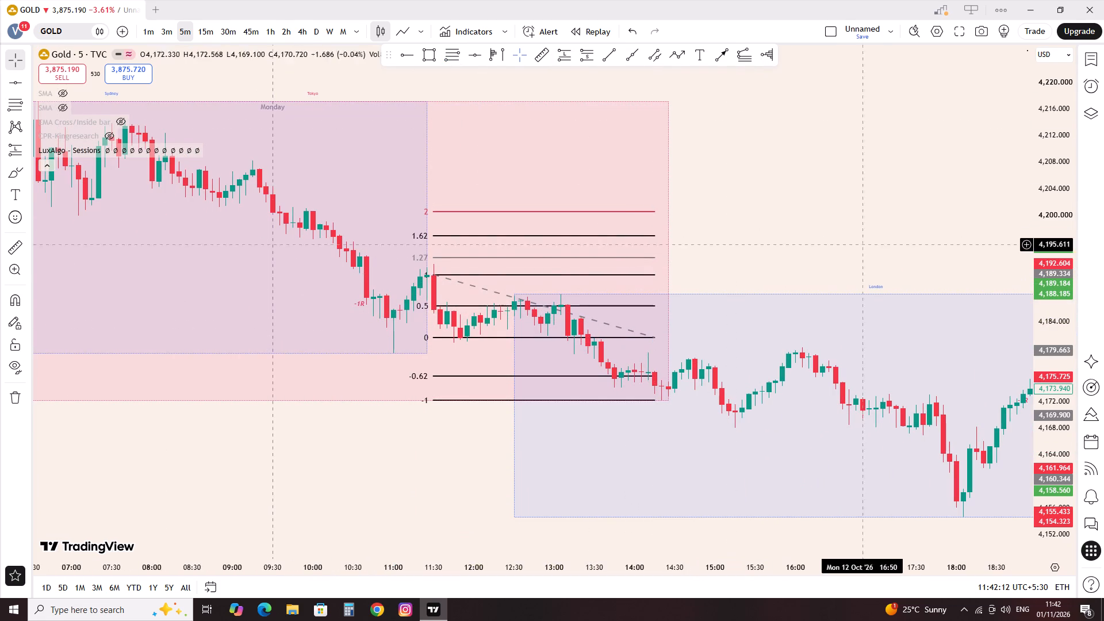
# Mark a long position on Monday 12 Oct at 15:30 with entry about 4,173.1, stop about 4,170 and target about 4,179.9.
pyautogui.moveTo(873, 228); pyautogui.dragTo(661, 253)
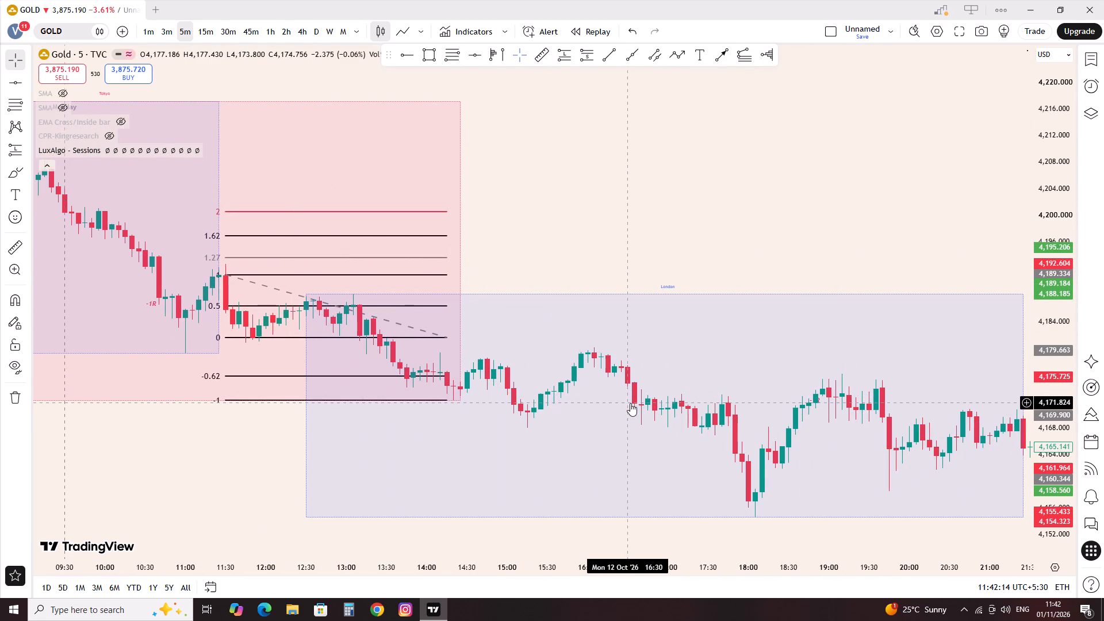
pyautogui.click(562, 61)
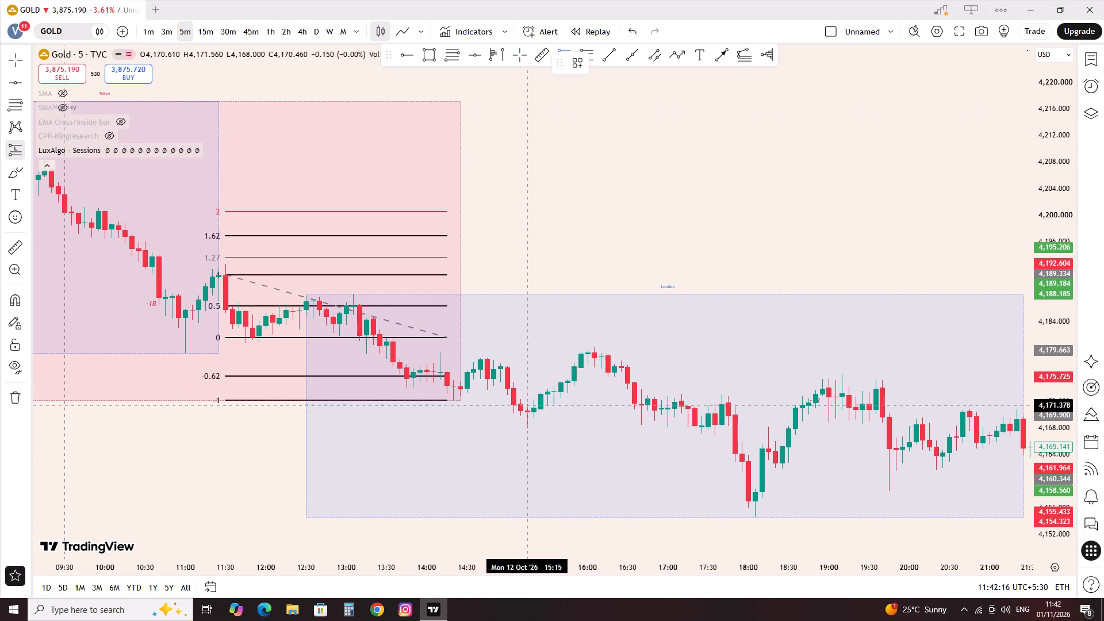
pyautogui.click(546, 395)
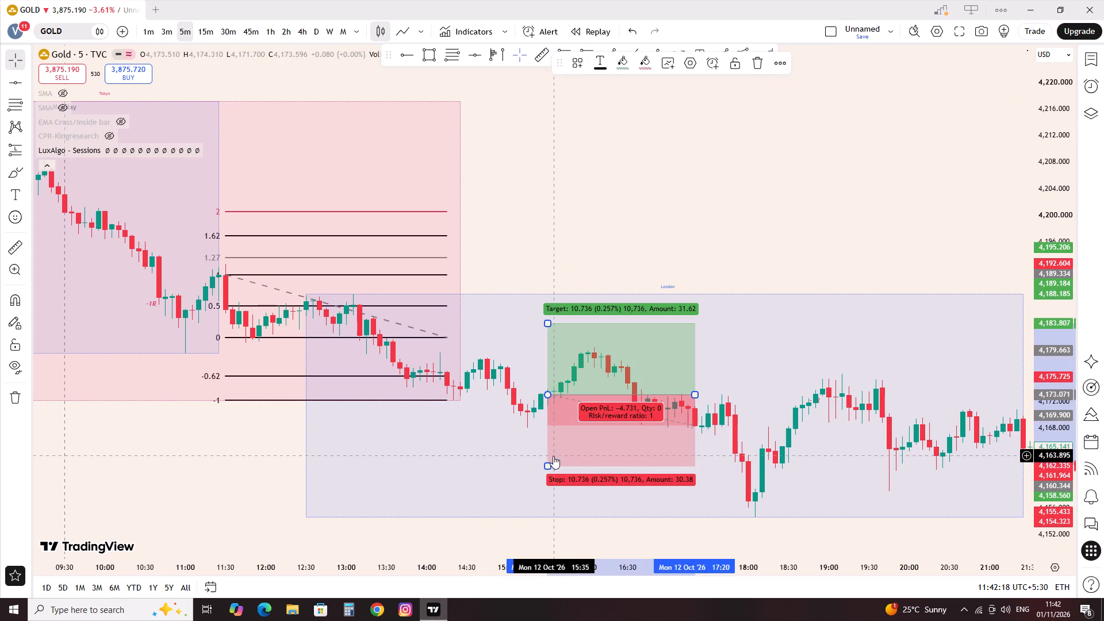
pyautogui.moveTo(547, 467); pyautogui.dragTo(553, 421)
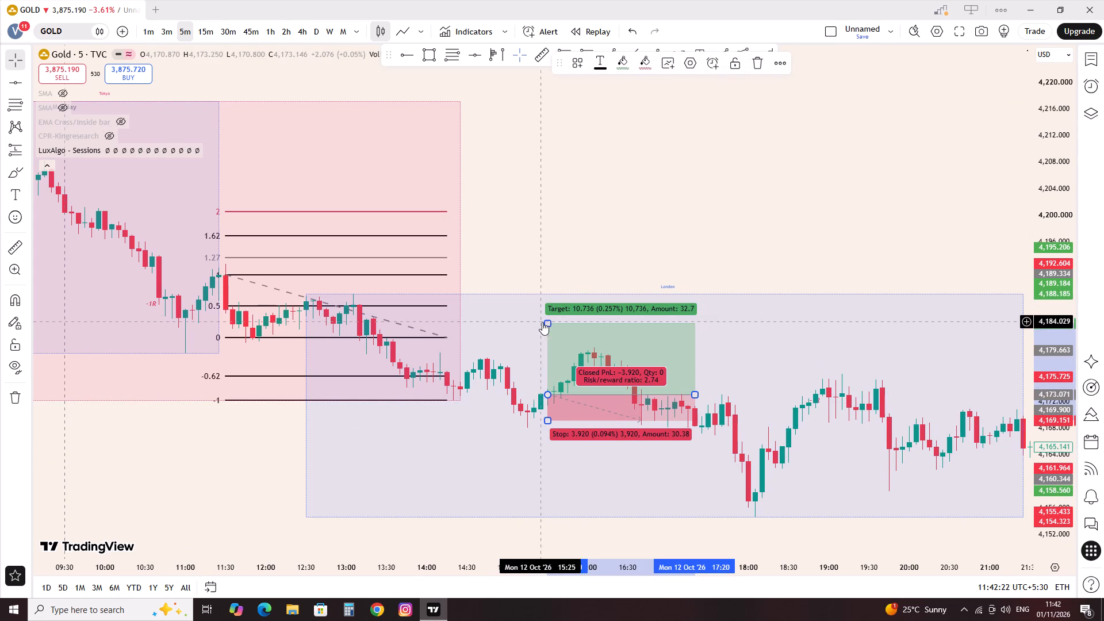
pyautogui.moveTo(549, 321); pyautogui.dragTo(556, 351)
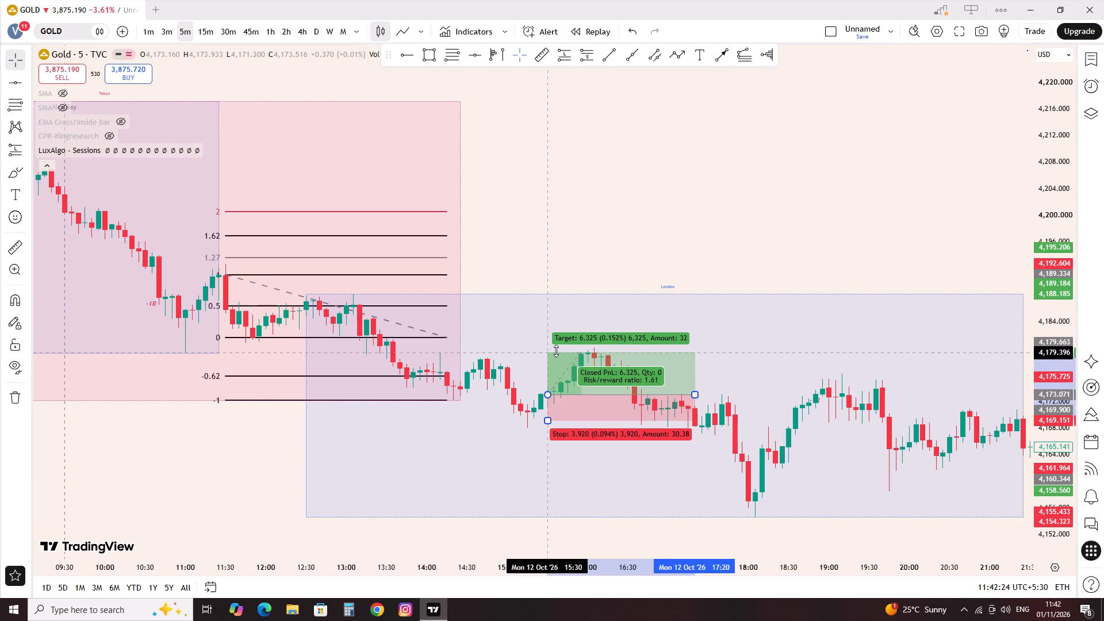
pyautogui.moveTo(556, 351); pyautogui.dragTo(555, 349)
pyautogui.moveTo(546, 424); pyautogui.dragTo(556, 417)
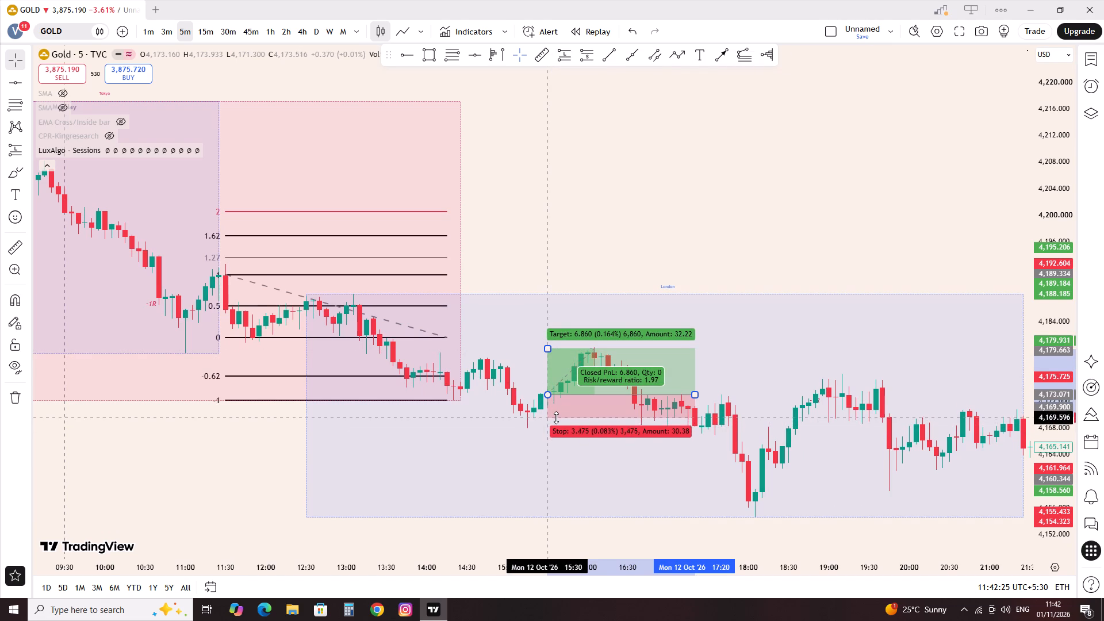
pyautogui.moveTo(556, 417); pyautogui.dragTo(556, 415)
pyautogui.click(318, 462)
# Delete the Fib Retracement on Monday 12 Oct.
pyautogui.scroll(-5, 254, 446)
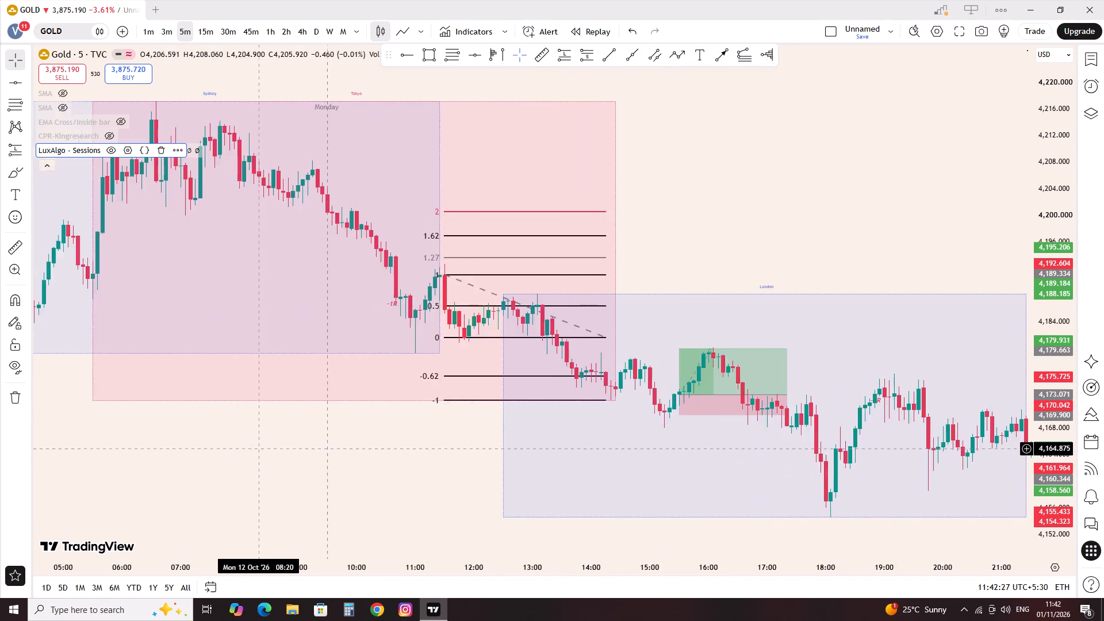
pyautogui.scroll(-1, 270, 456)
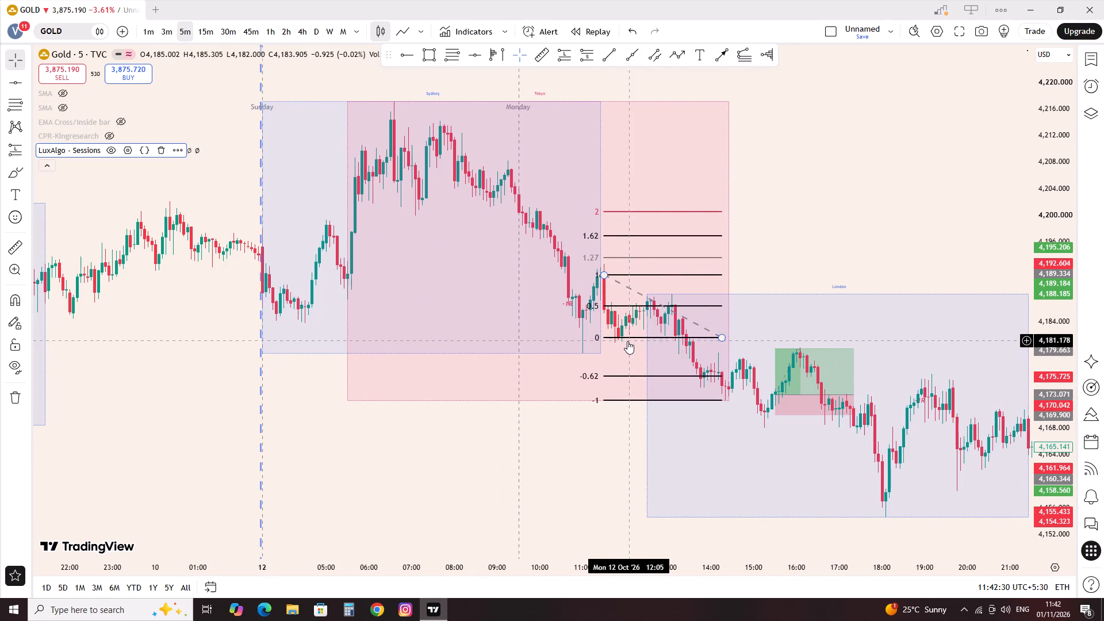
pyautogui.click(627, 341)
pyautogui.press('Delete')
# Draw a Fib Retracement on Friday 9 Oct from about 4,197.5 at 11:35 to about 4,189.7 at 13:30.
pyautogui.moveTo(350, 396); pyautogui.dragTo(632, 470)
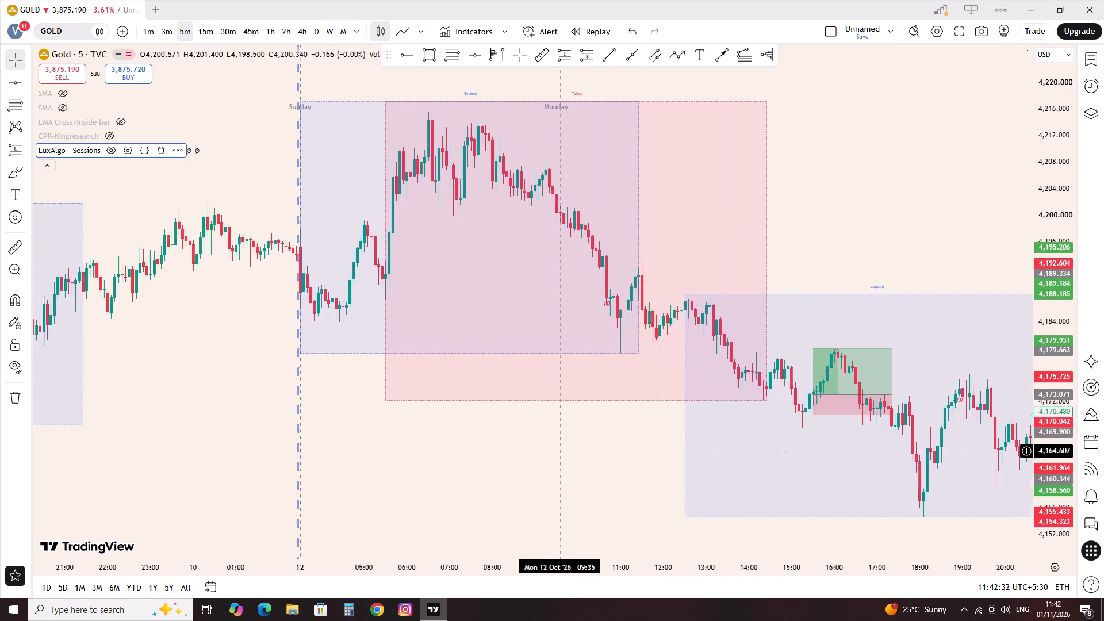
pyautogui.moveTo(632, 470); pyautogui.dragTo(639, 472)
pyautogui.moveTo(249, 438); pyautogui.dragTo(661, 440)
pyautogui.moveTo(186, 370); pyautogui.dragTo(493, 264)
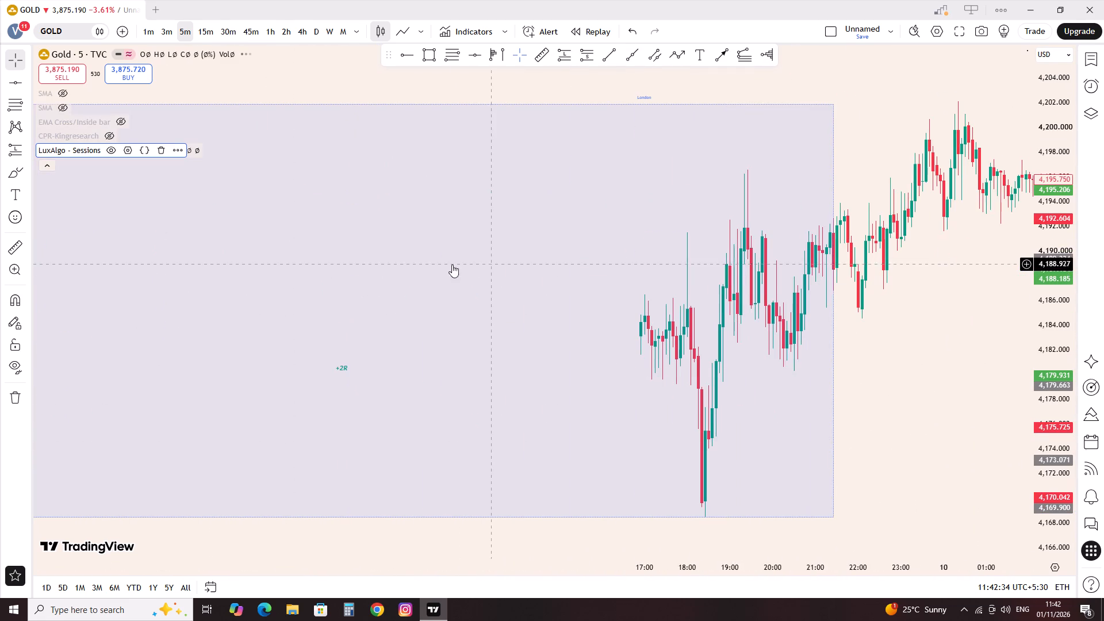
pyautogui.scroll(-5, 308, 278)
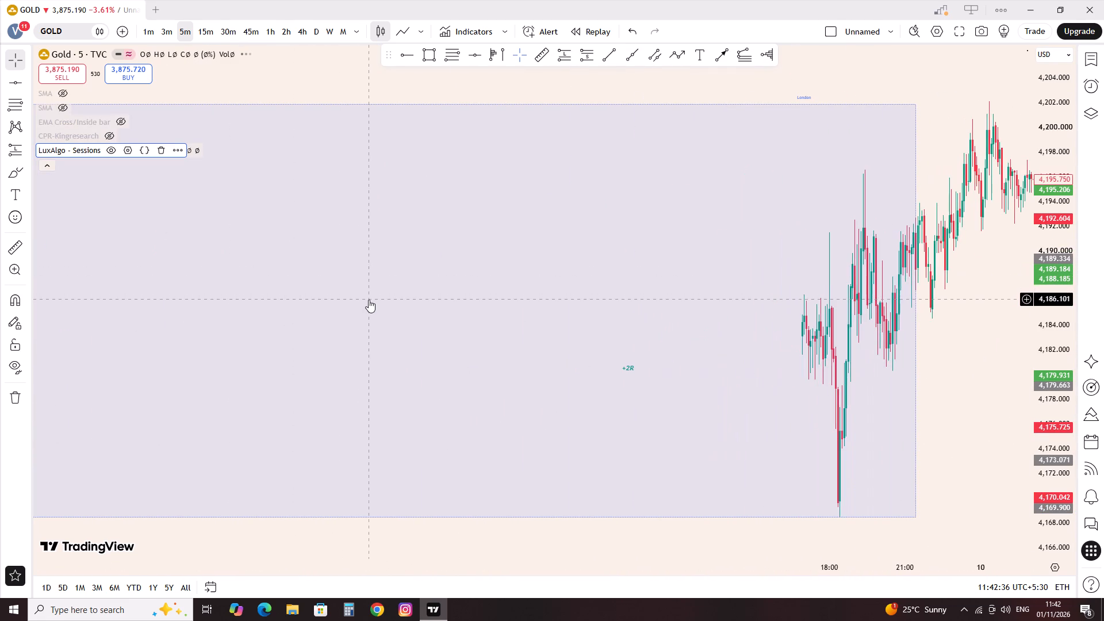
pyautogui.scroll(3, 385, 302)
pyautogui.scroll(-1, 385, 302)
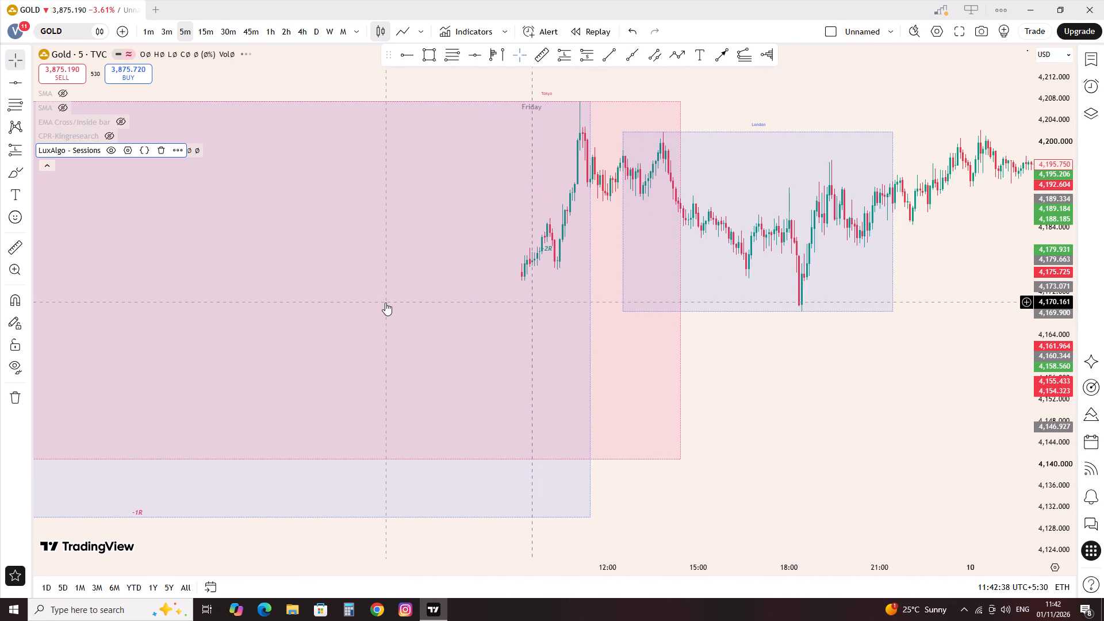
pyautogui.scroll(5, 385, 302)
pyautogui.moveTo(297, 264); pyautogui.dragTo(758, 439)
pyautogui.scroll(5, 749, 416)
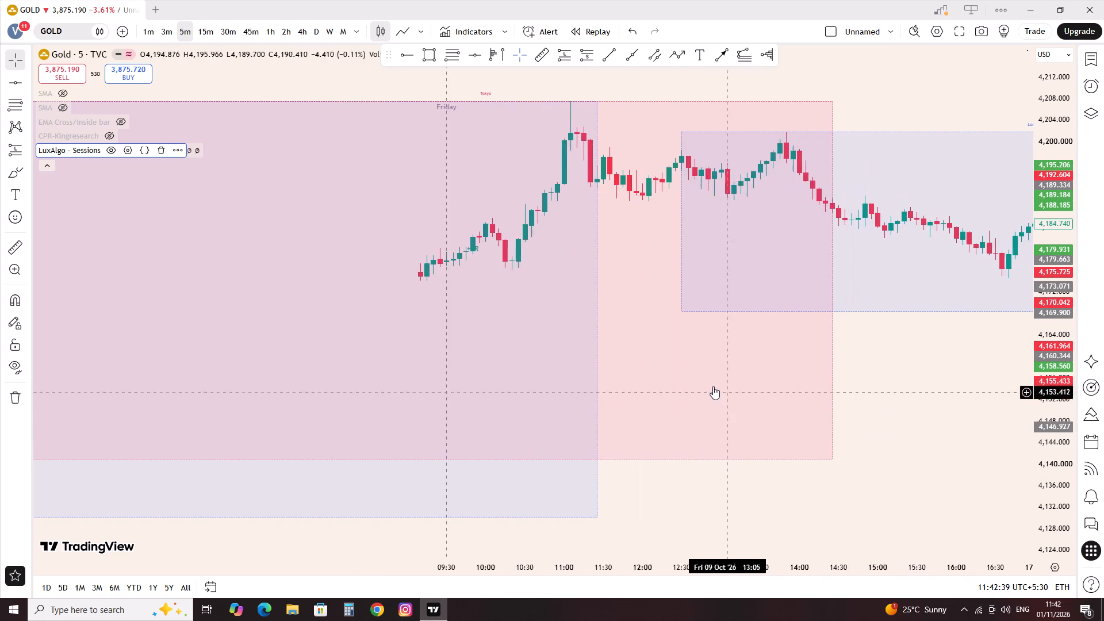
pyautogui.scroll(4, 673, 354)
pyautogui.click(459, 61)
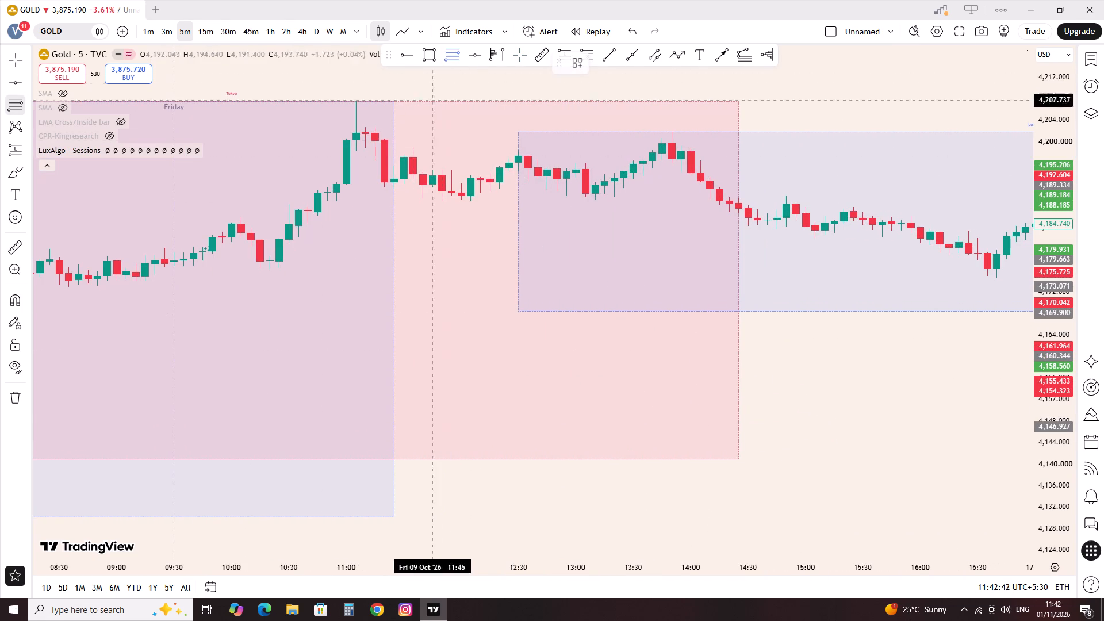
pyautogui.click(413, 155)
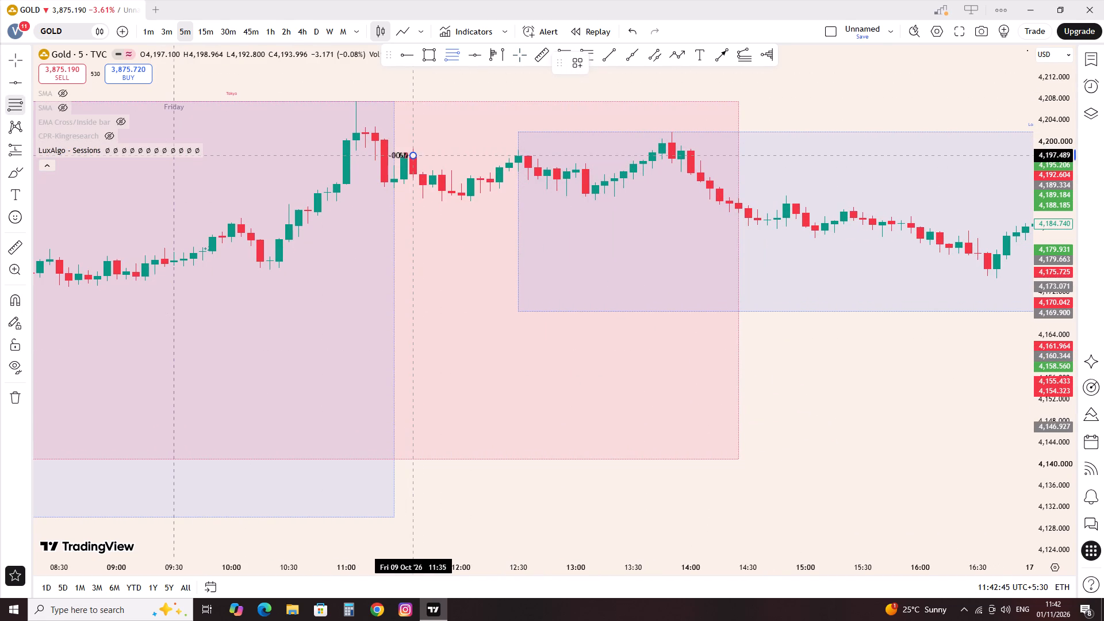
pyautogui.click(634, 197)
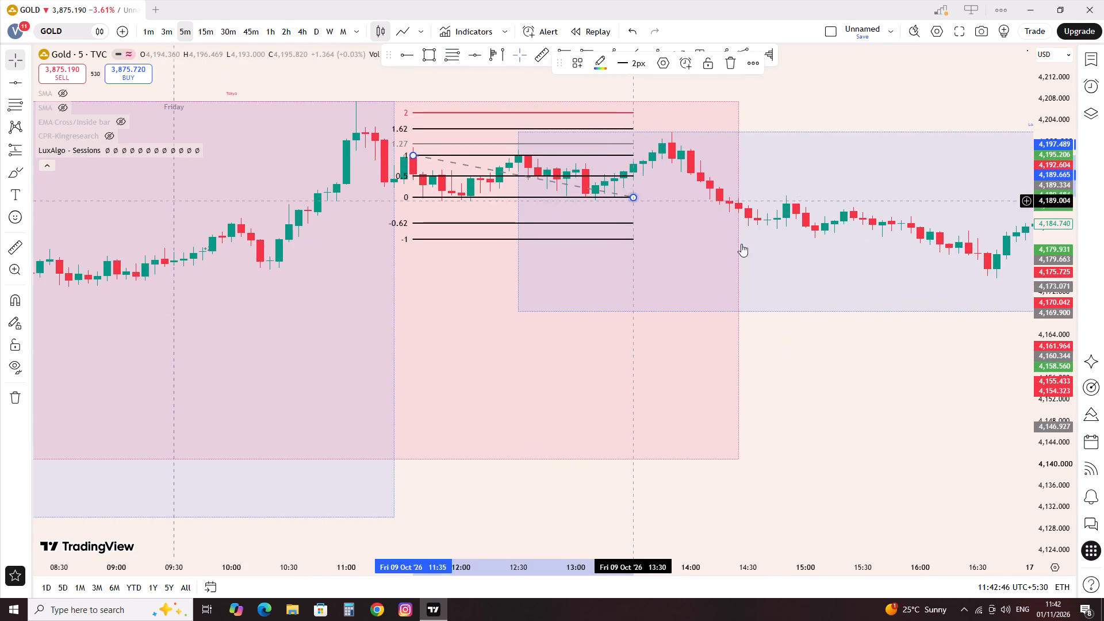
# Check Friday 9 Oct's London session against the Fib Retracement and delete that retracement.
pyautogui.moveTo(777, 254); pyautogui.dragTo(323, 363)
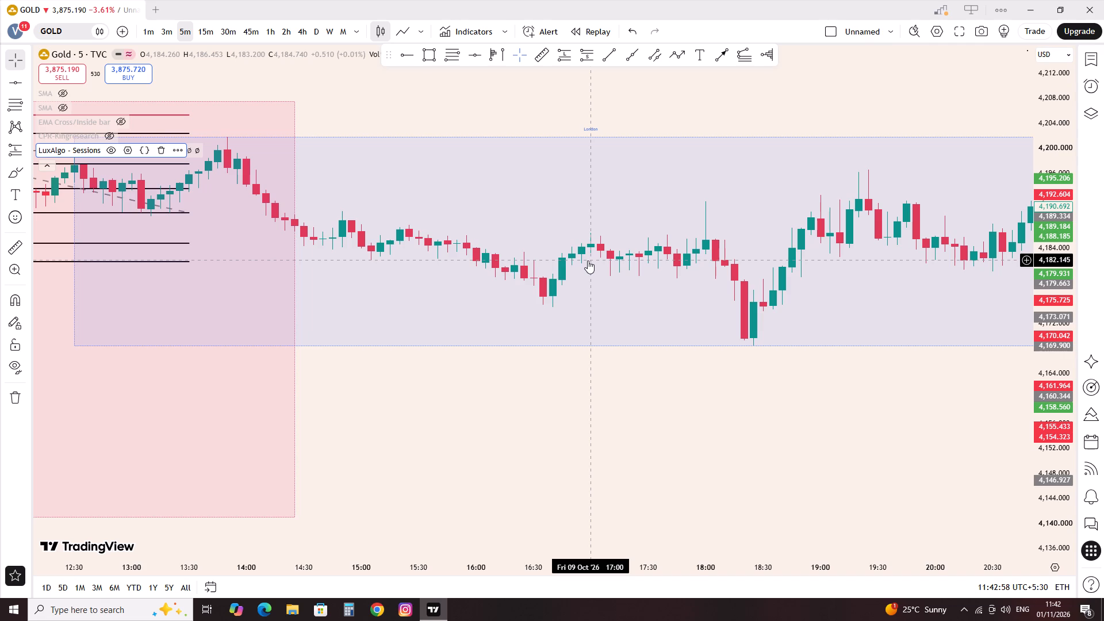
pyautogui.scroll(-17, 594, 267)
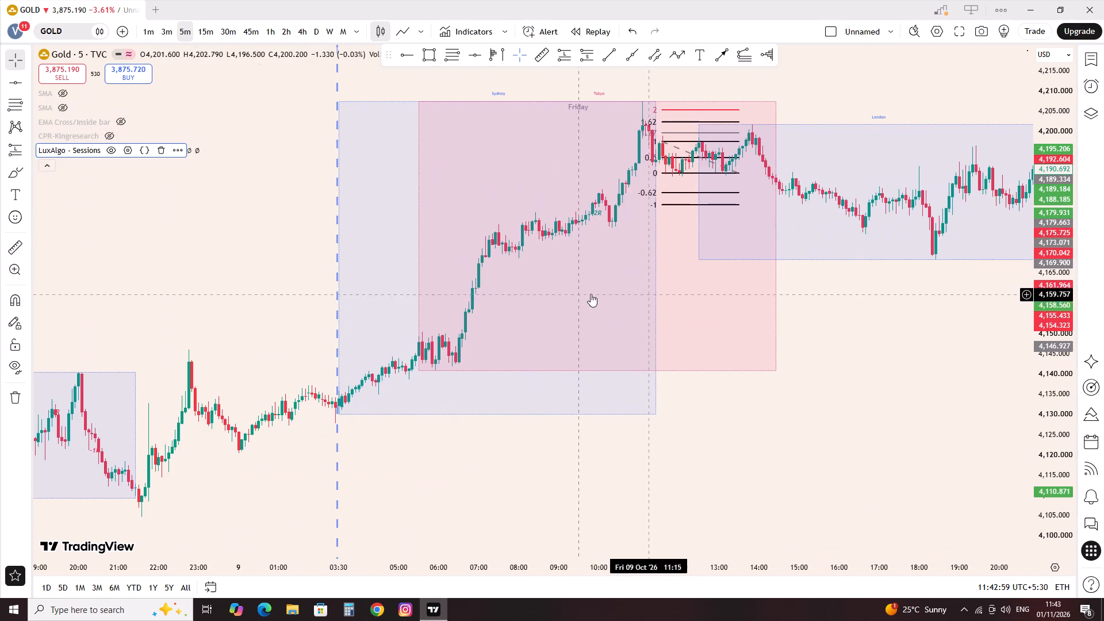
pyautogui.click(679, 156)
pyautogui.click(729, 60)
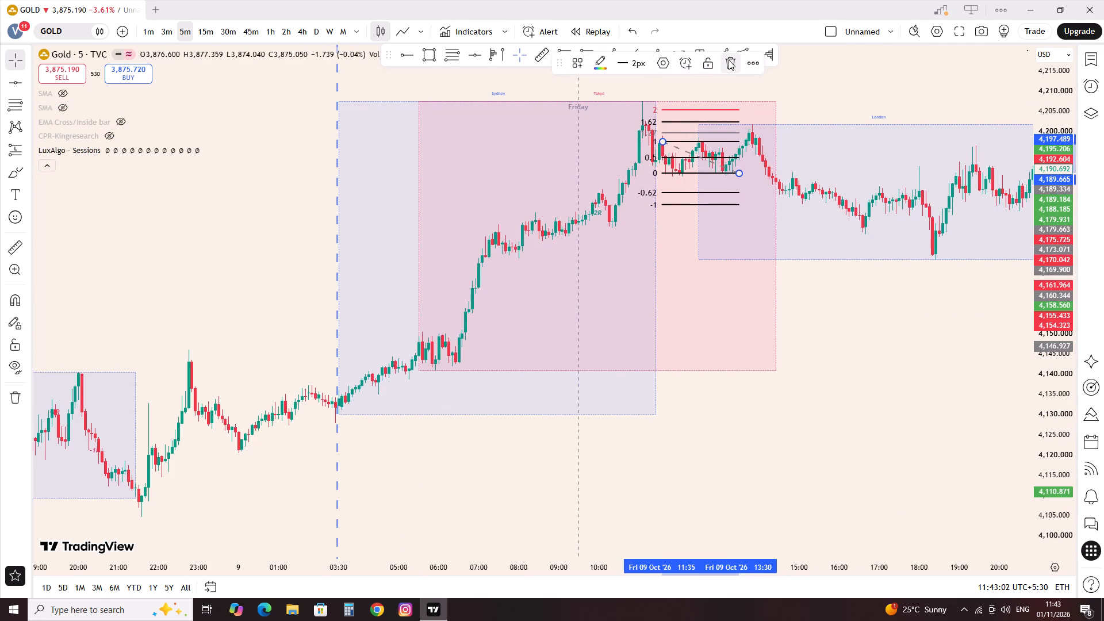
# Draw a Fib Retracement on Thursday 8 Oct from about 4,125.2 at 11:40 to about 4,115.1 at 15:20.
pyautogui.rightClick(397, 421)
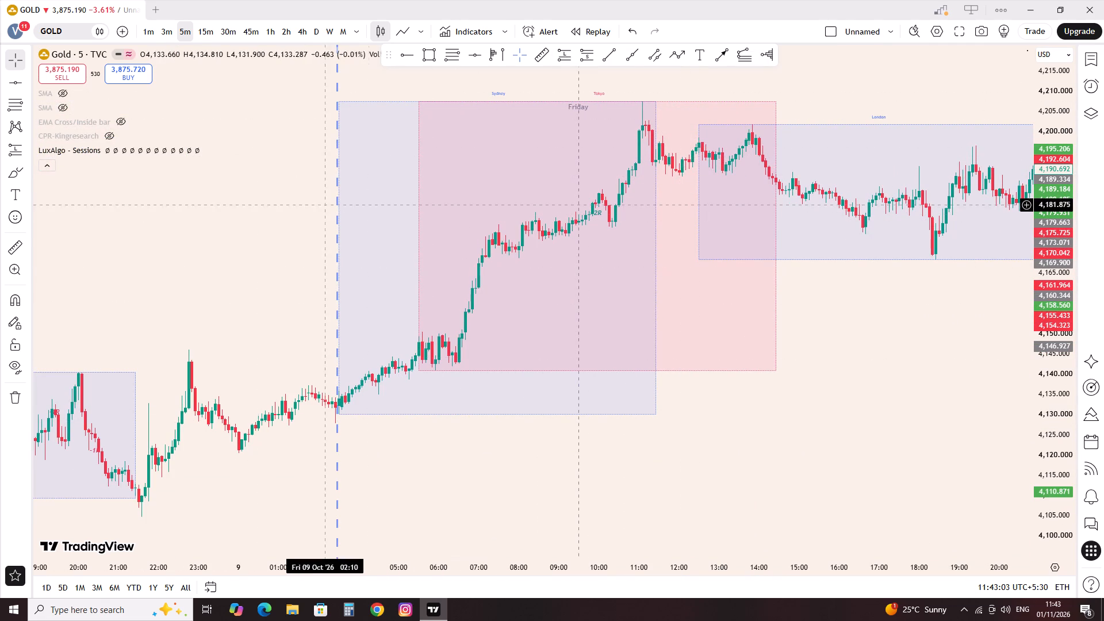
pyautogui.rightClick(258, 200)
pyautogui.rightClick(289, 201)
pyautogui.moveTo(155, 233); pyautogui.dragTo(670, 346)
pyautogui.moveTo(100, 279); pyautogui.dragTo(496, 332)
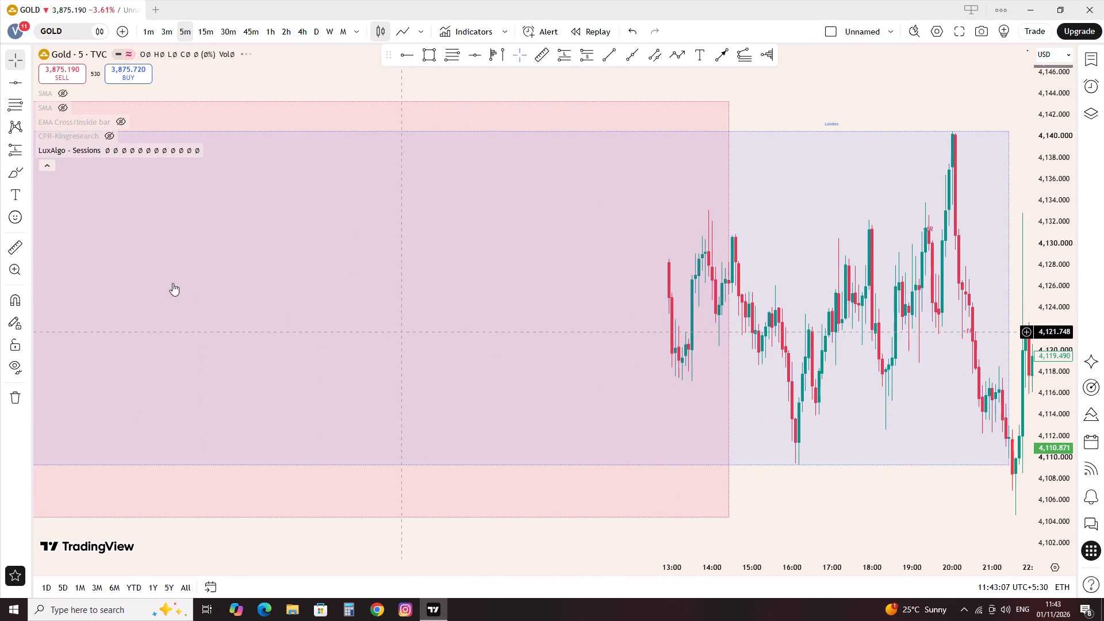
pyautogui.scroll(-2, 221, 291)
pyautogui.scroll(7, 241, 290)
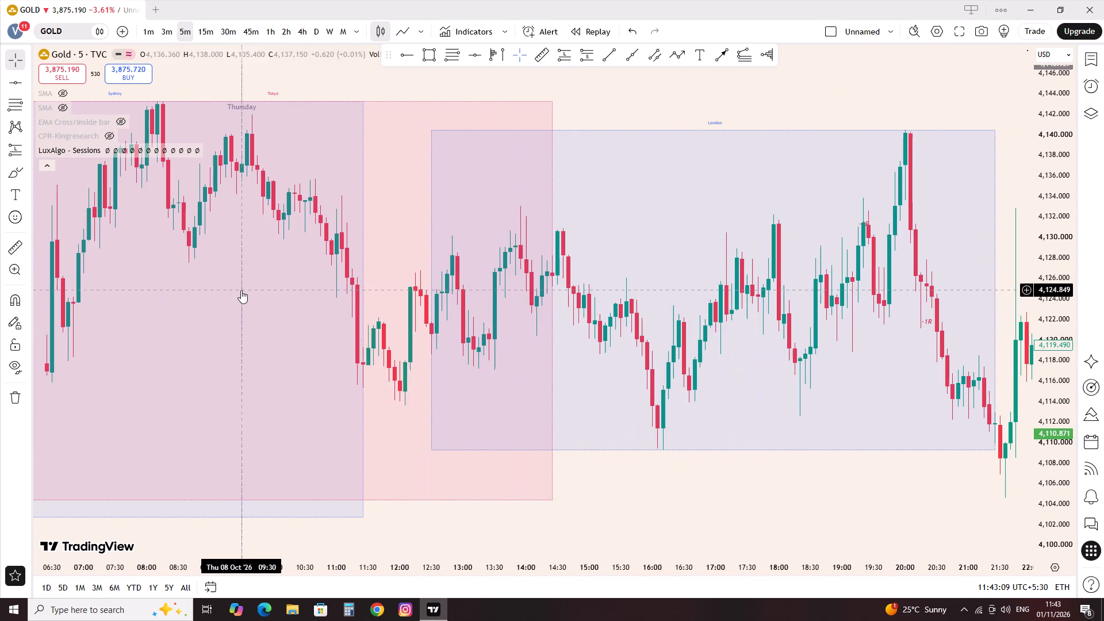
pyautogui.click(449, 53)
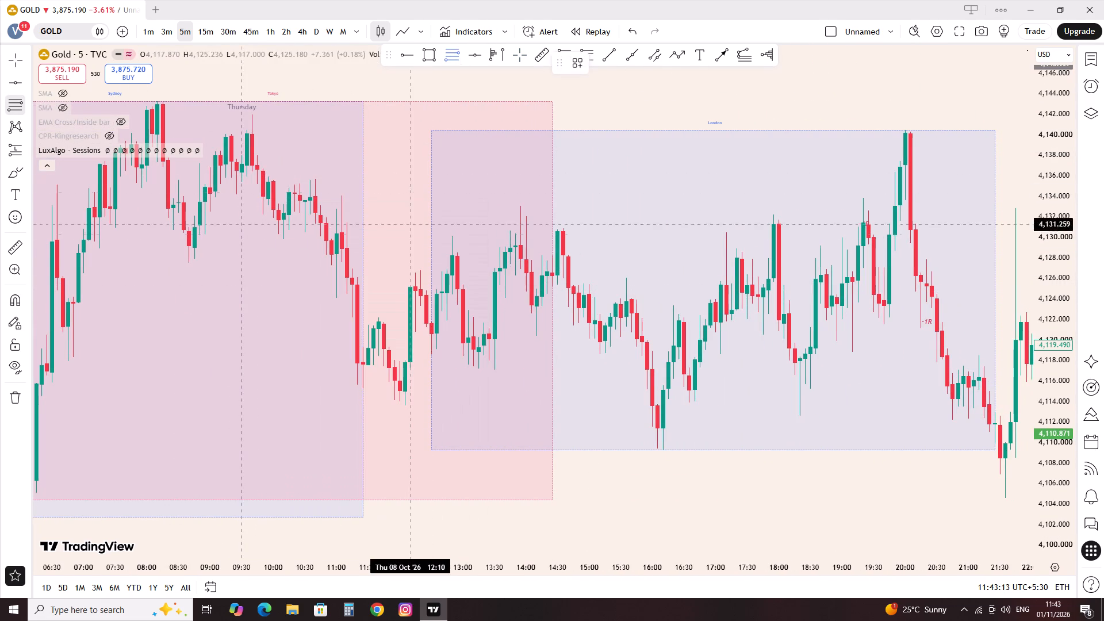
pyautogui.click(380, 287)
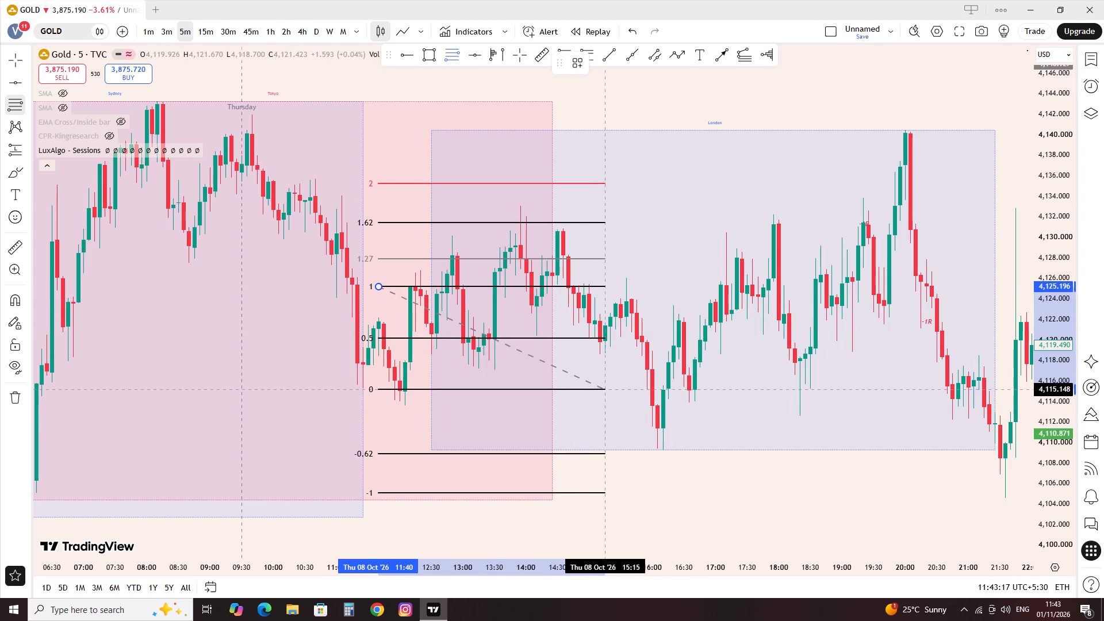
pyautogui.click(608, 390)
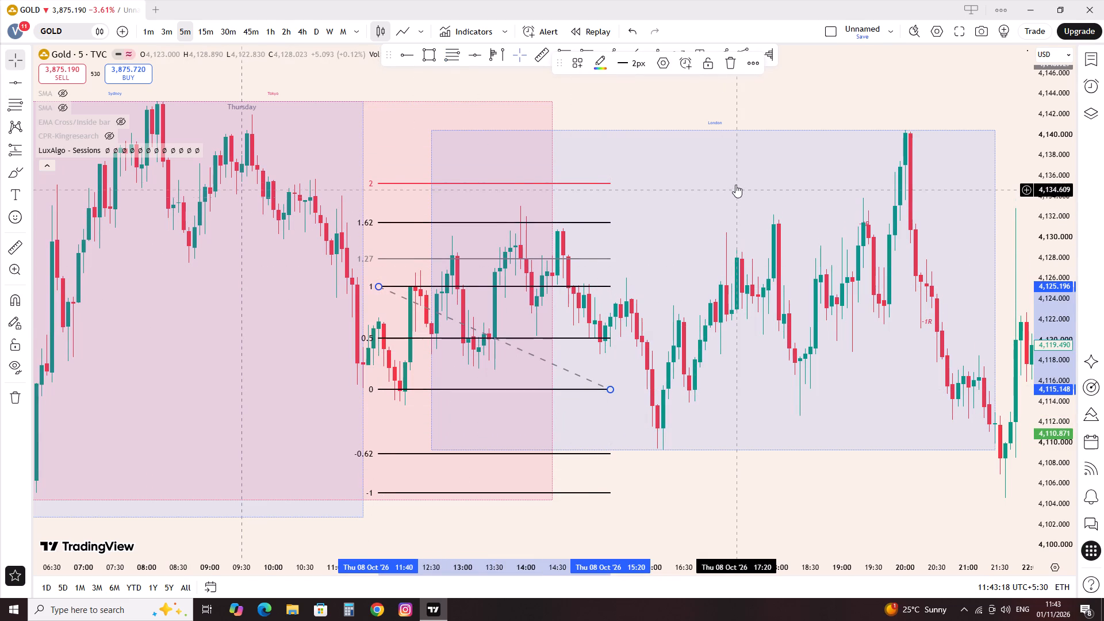
# Mark a short position on Thursday 8 Oct from 20:10 to about 21:45 with entry about 4,130.5, stop about 4,140.5 and target about 4,109.4.
pyautogui.moveTo(801, 182); pyautogui.dragTo(502, 210)
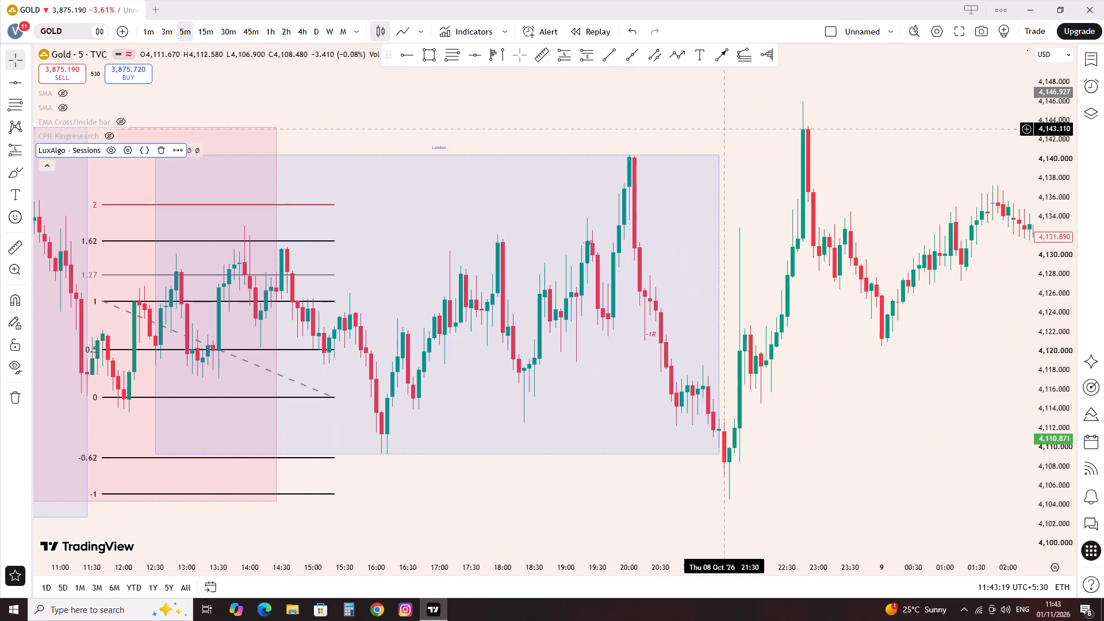
pyautogui.click(584, 58)
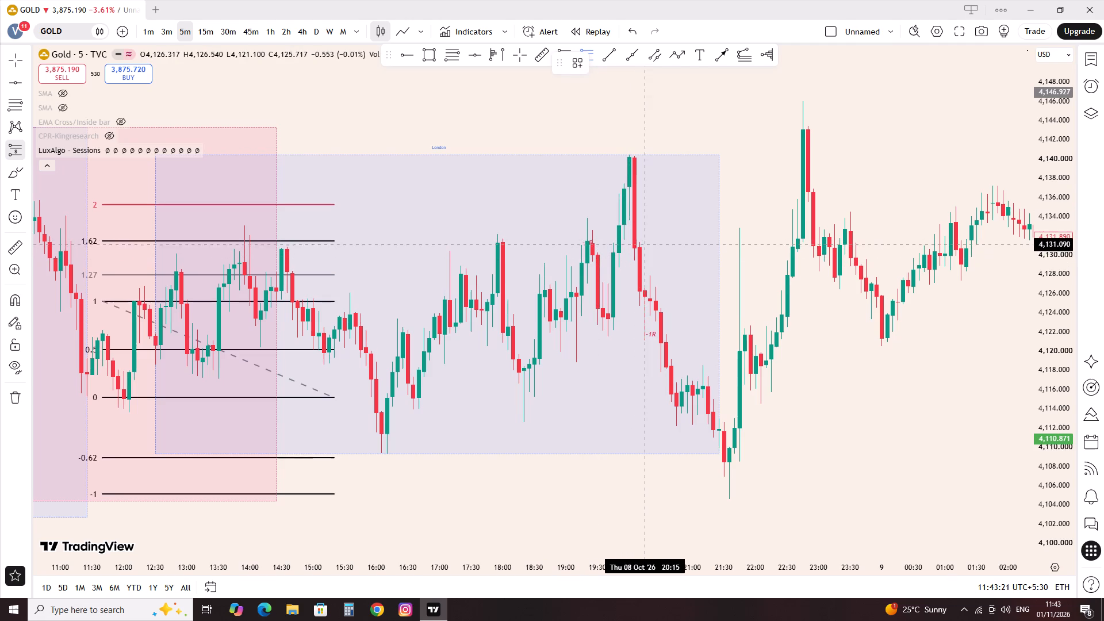
pyautogui.click(639, 250)
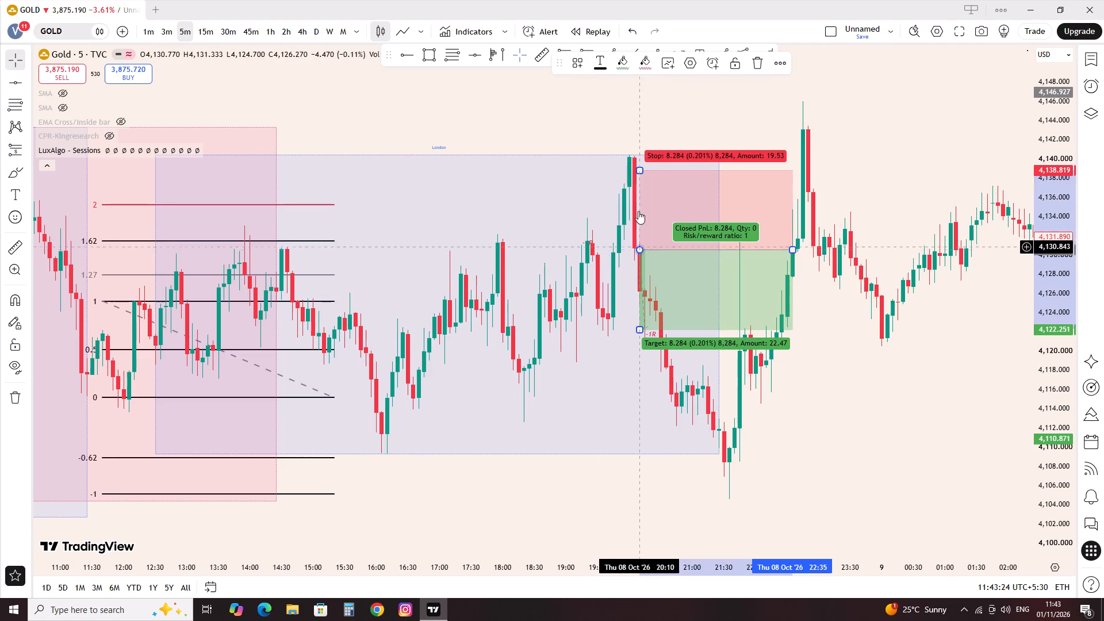
pyautogui.moveTo(638, 168); pyautogui.dragTo(635, 154)
pyautogui.moveTo(641, 331); pyautogui.dragTo(648, 451)
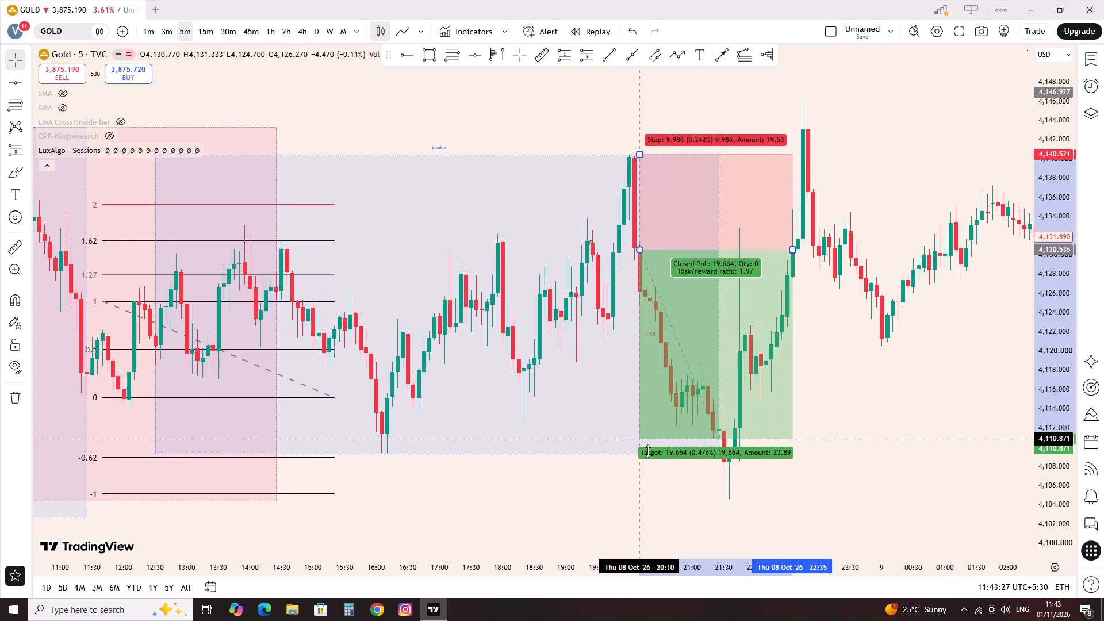
pyautogui.moveTo(648, 451); pyautogui.dragTo(649, 453)
pyautogui.click(573, 497)
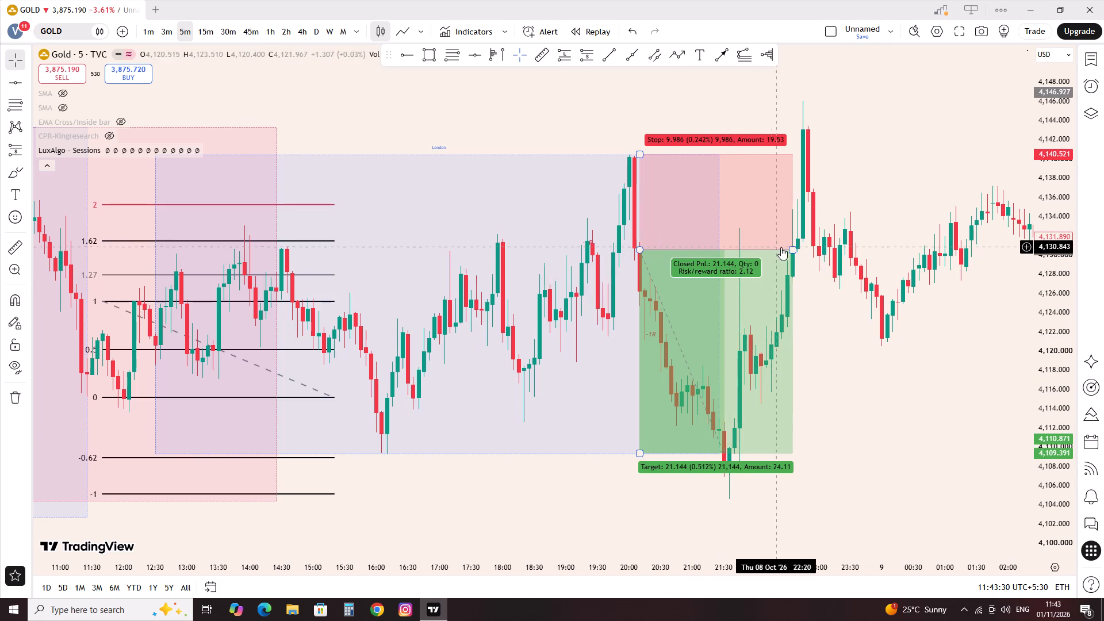
pyautogui.moveTo(790, 251); pyautogui.dragTo(739, 267)
pyautogui.click(829, 399)
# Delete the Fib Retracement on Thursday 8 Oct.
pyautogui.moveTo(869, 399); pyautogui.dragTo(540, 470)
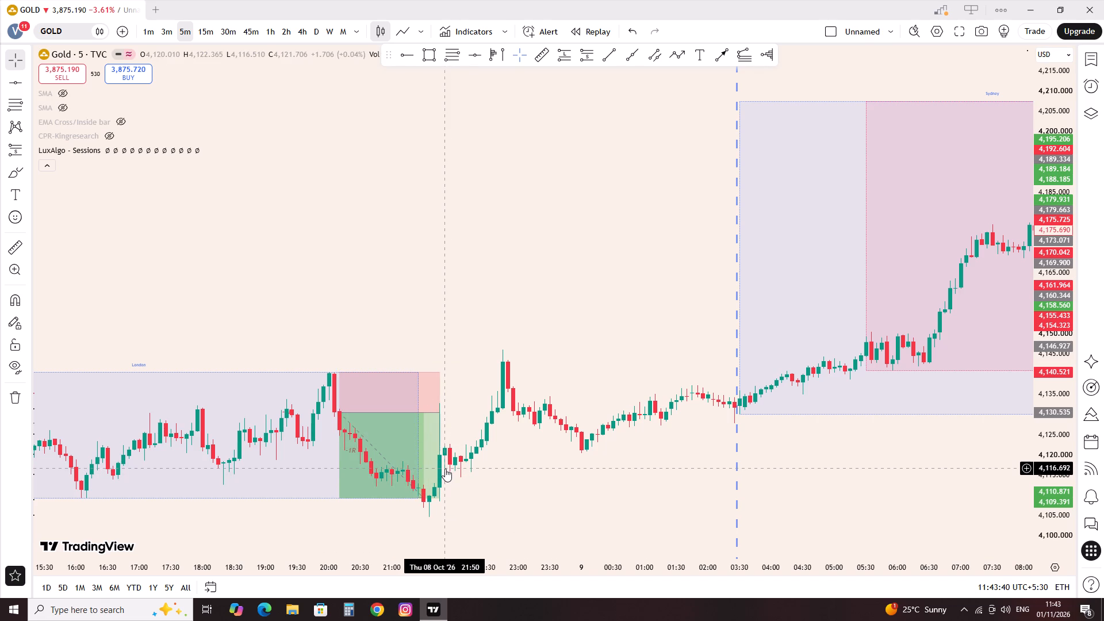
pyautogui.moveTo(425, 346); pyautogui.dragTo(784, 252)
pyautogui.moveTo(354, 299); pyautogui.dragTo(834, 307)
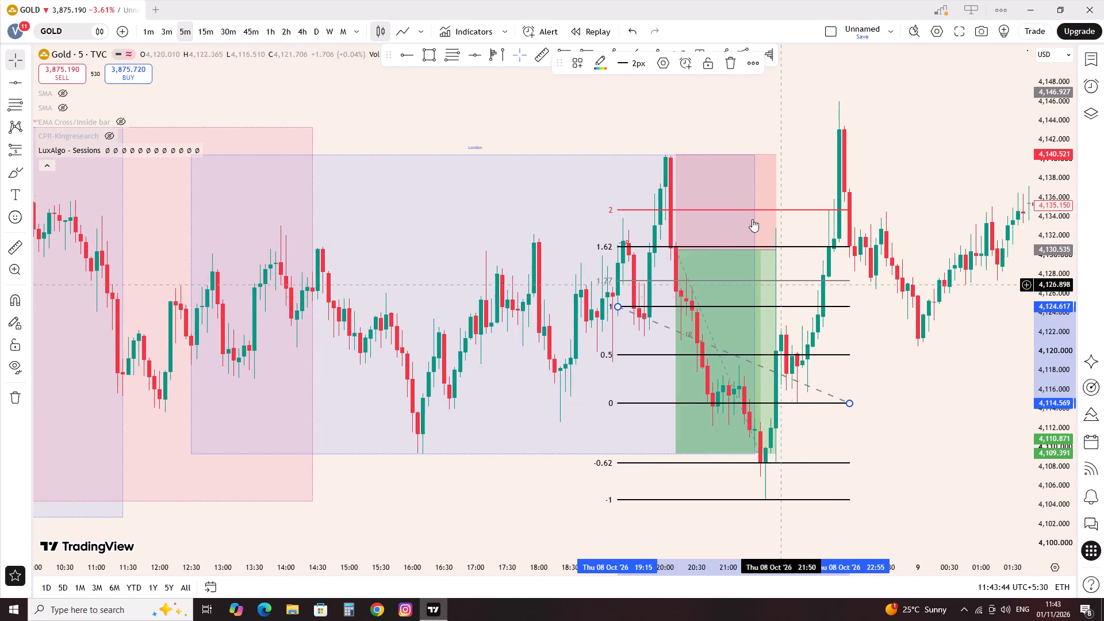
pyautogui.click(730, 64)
# Examine the price action from late Wednesday 7 Oct through Thursday 8 Oct's sessions.
pyautogui.moveTo(426, 223); pyautogui.dragTo(779, 355)
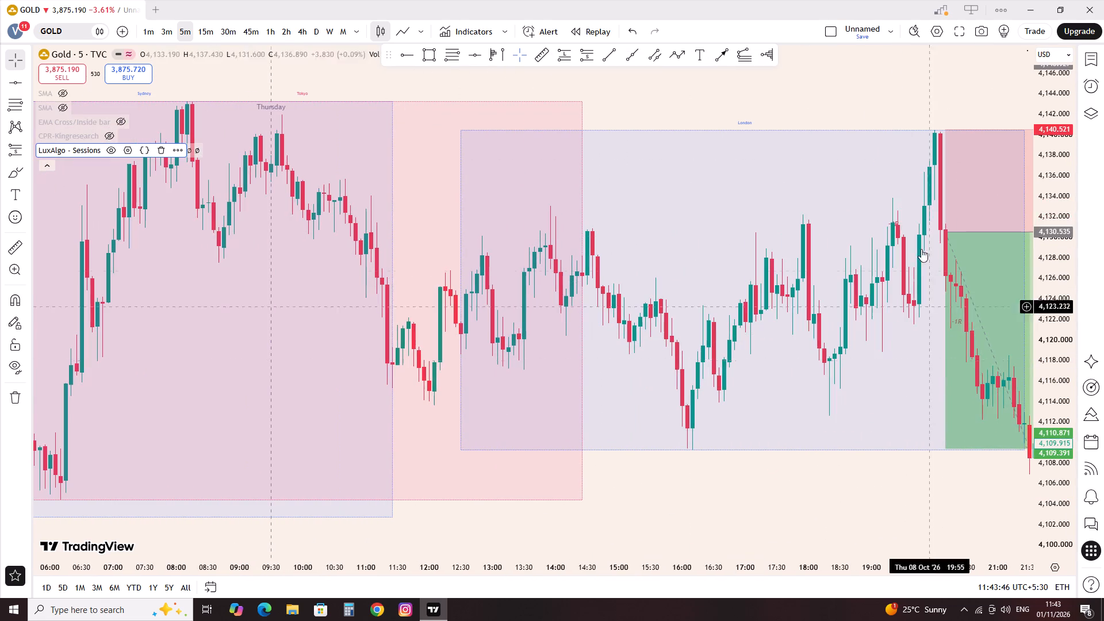
pyautogui.scroll(-2, 733, 302)
pyautogui.scroll(-2, 492, 286)
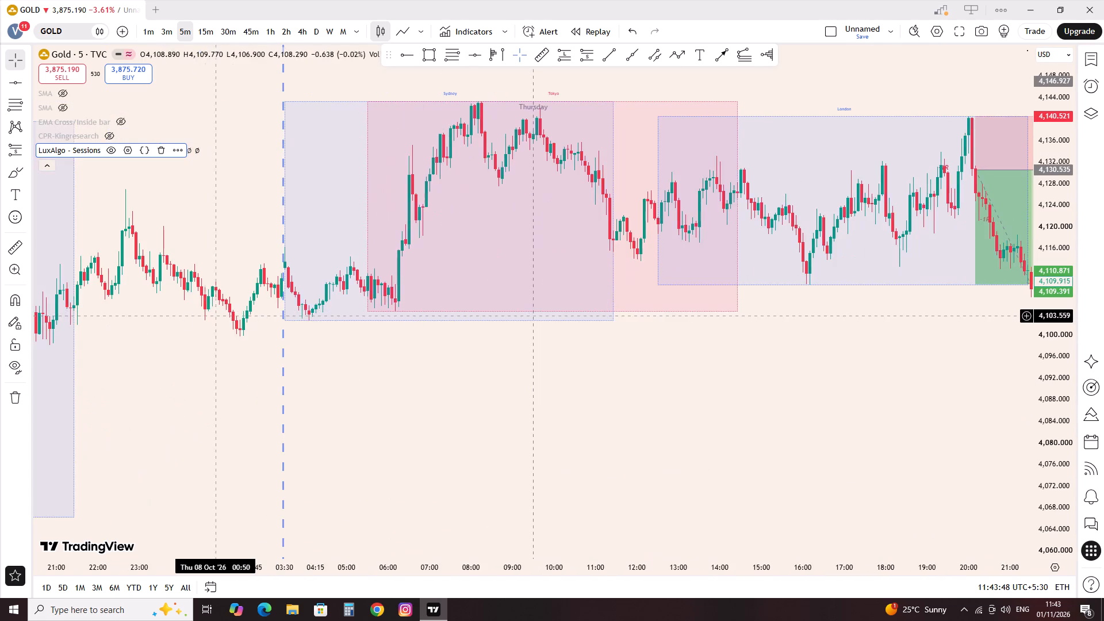
pyautogui.moveTo(178, 325); pyautogui.dragTo(562, 434)
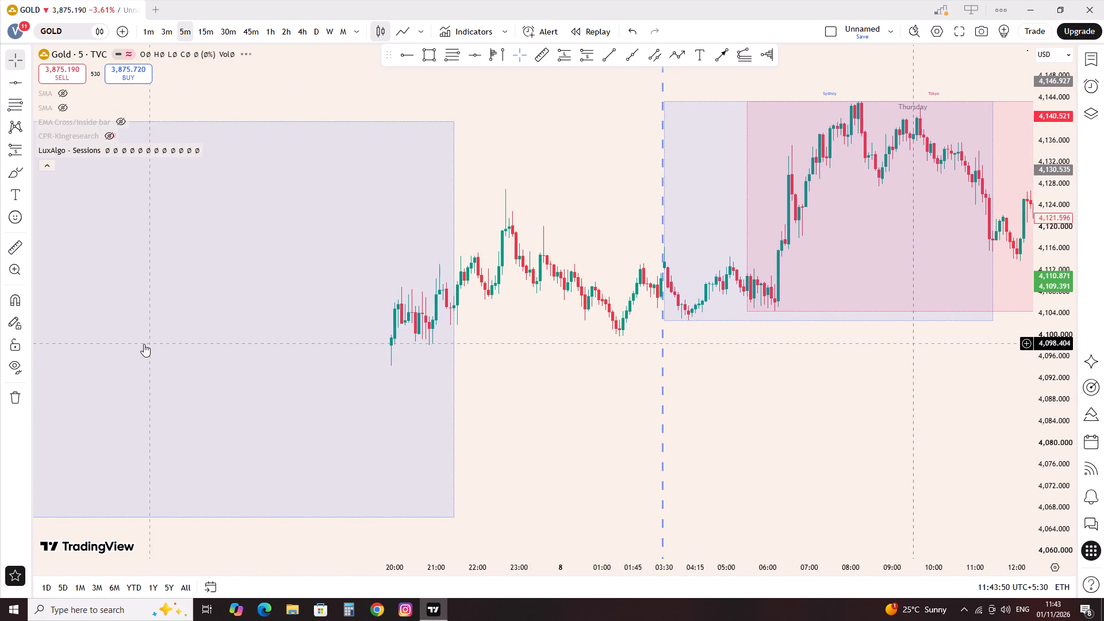
pyautogui.moveTo(98, 343); pyautogui.dragTo(250, 393)
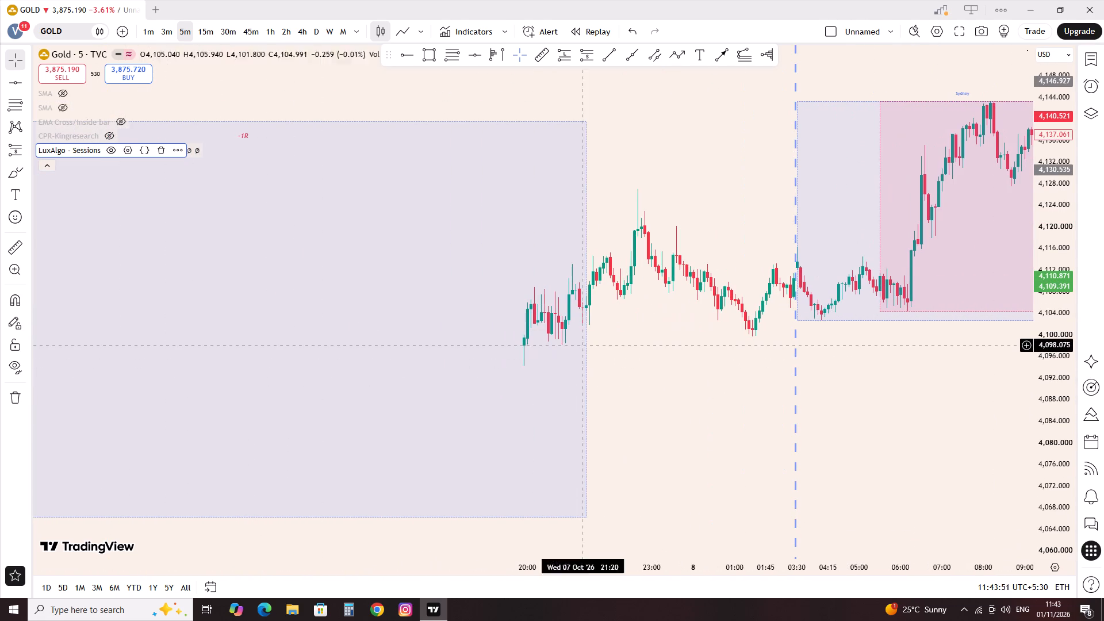
pyautogui.moveTo(639, 346); pyautogui.dragTo(241, 362)
pyautogui.moveTo(697, 365); pyautogui.dragTo(511, 398)
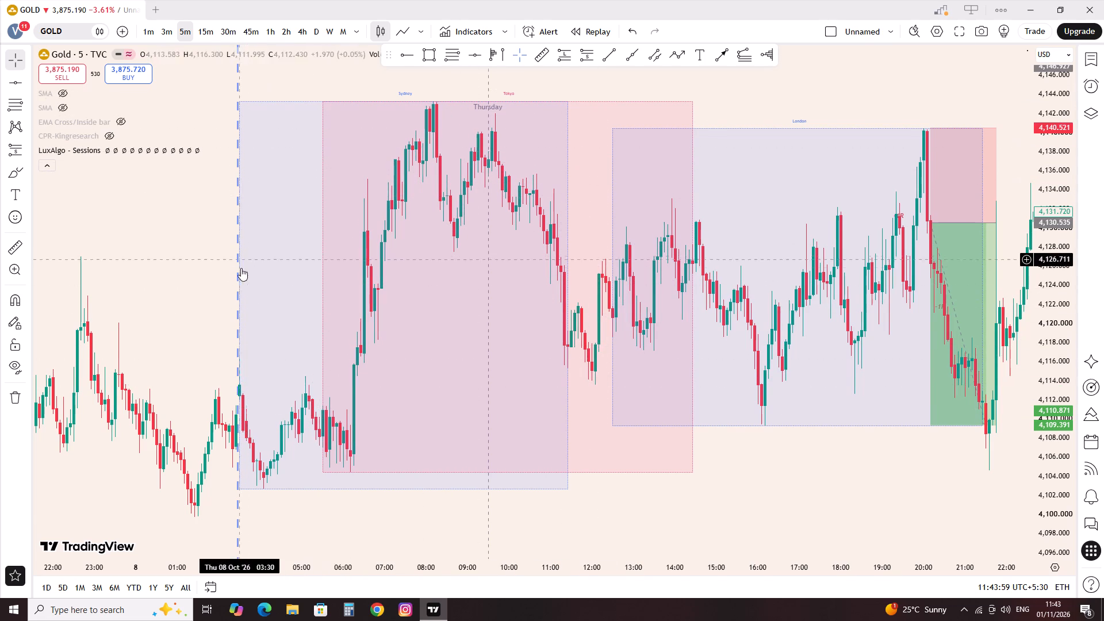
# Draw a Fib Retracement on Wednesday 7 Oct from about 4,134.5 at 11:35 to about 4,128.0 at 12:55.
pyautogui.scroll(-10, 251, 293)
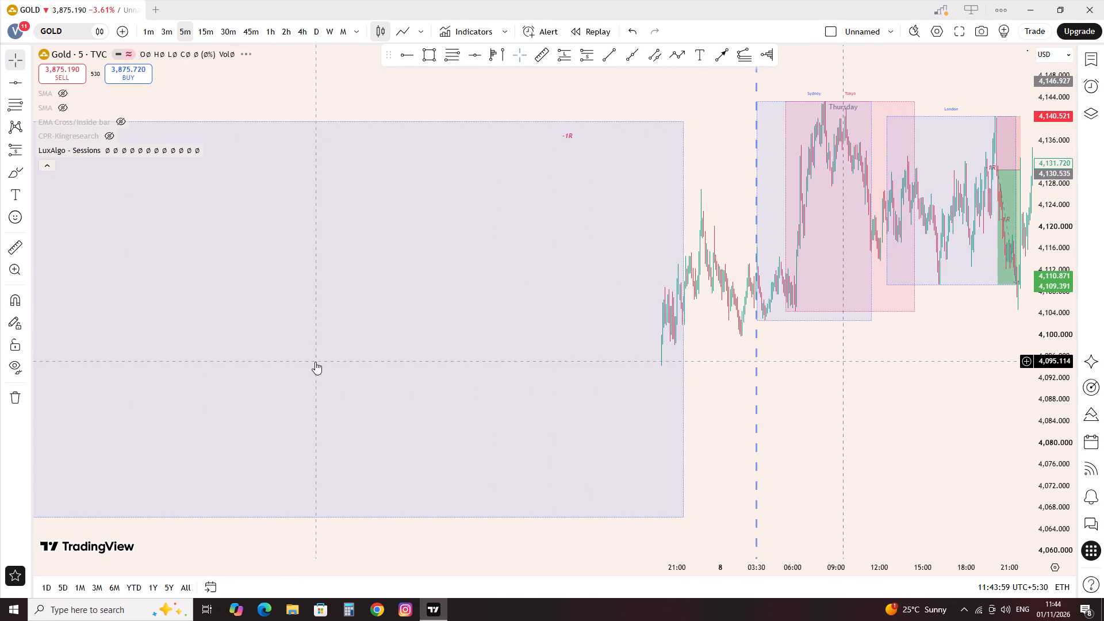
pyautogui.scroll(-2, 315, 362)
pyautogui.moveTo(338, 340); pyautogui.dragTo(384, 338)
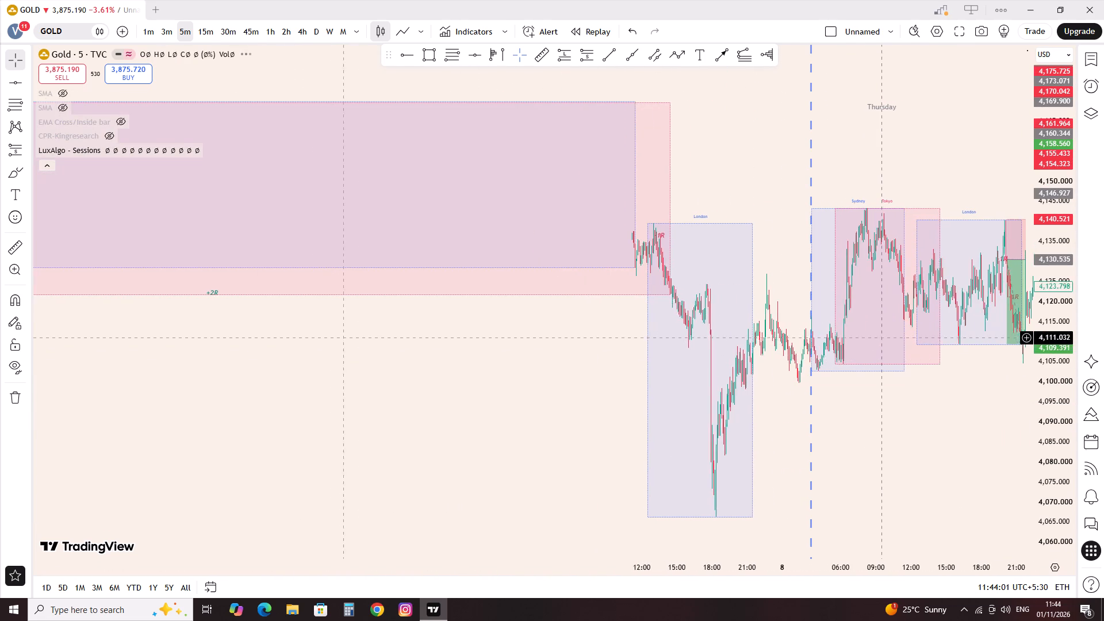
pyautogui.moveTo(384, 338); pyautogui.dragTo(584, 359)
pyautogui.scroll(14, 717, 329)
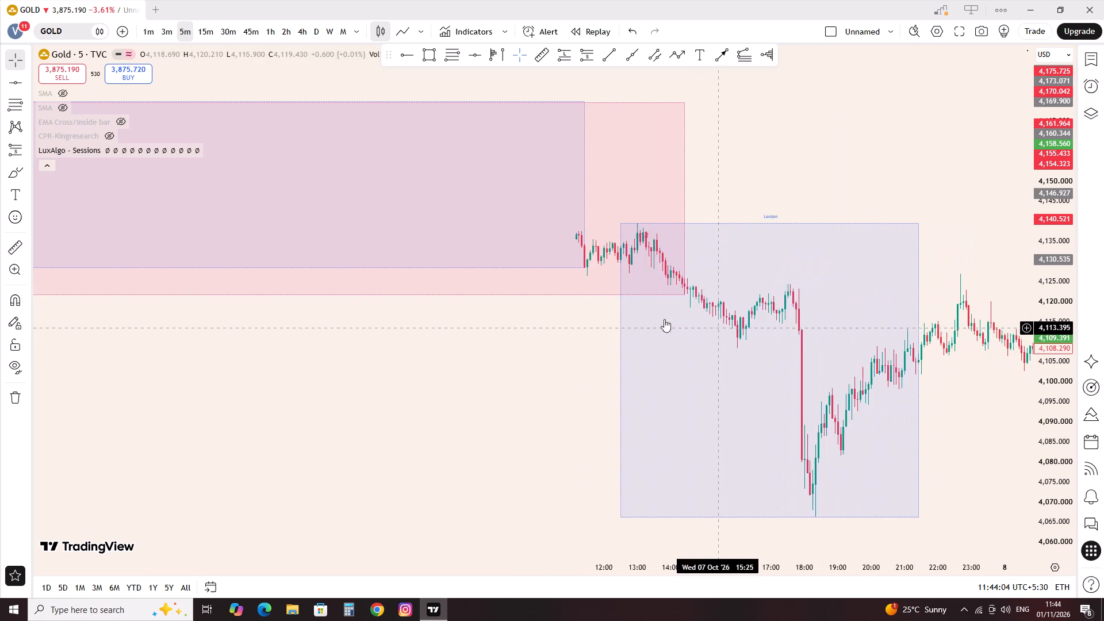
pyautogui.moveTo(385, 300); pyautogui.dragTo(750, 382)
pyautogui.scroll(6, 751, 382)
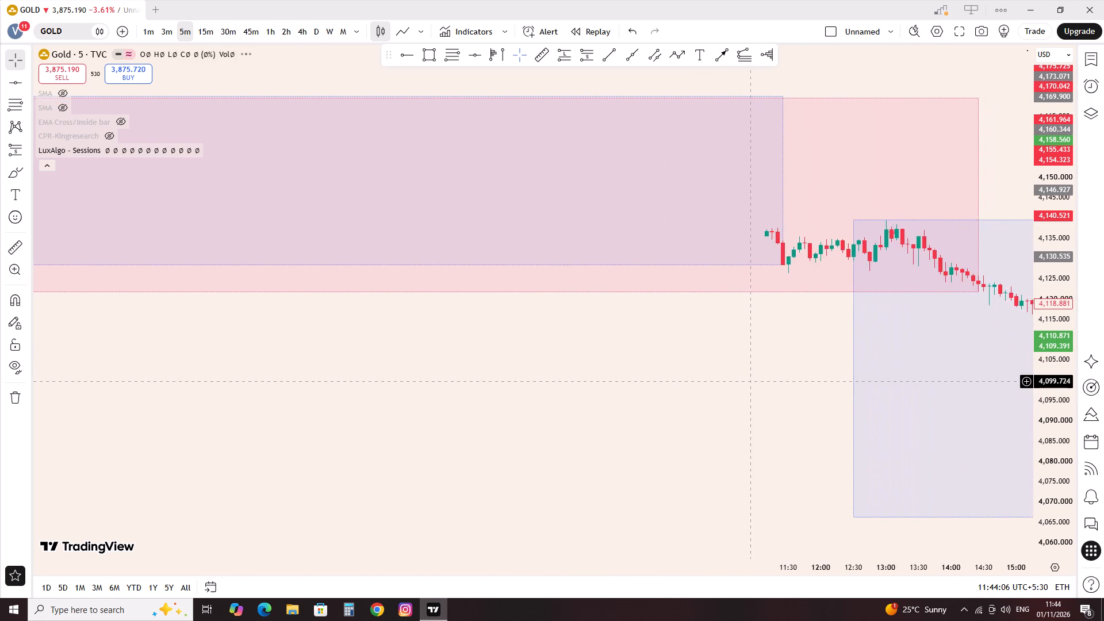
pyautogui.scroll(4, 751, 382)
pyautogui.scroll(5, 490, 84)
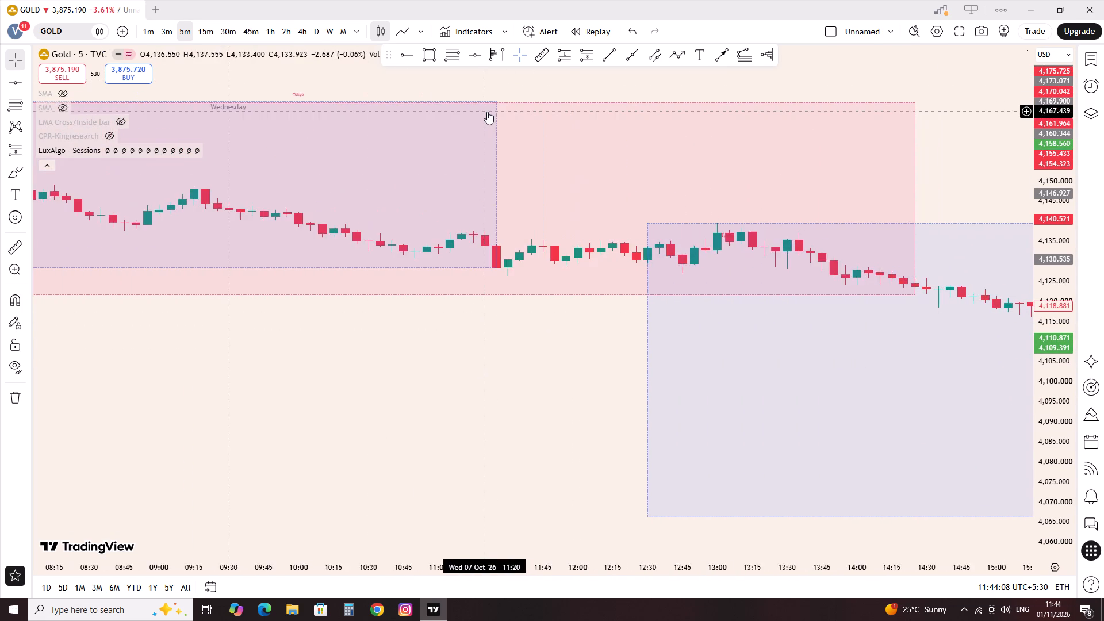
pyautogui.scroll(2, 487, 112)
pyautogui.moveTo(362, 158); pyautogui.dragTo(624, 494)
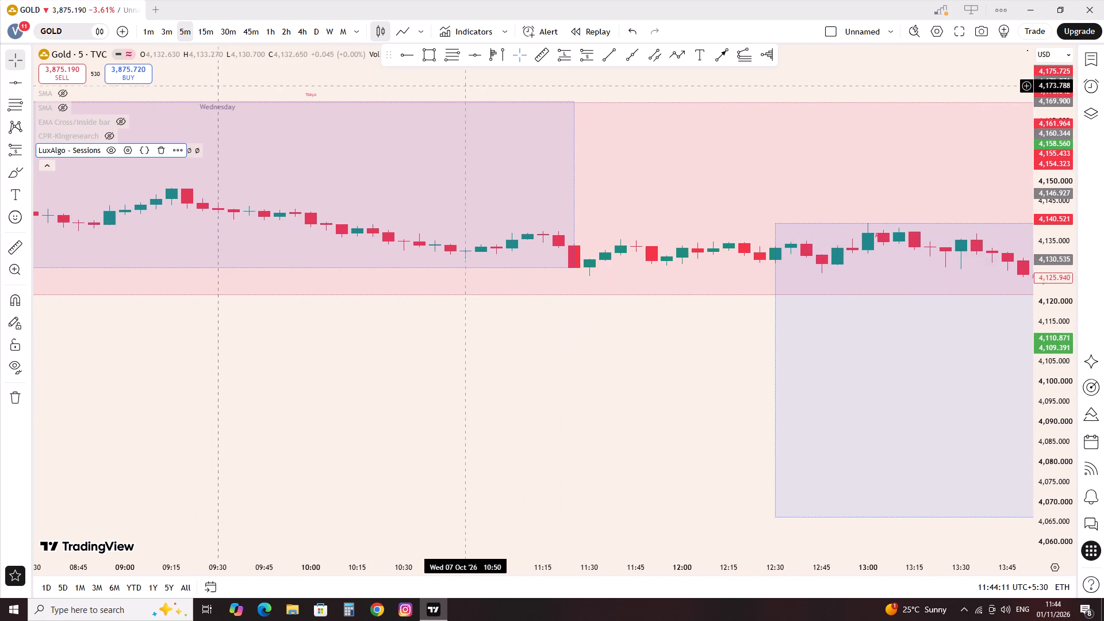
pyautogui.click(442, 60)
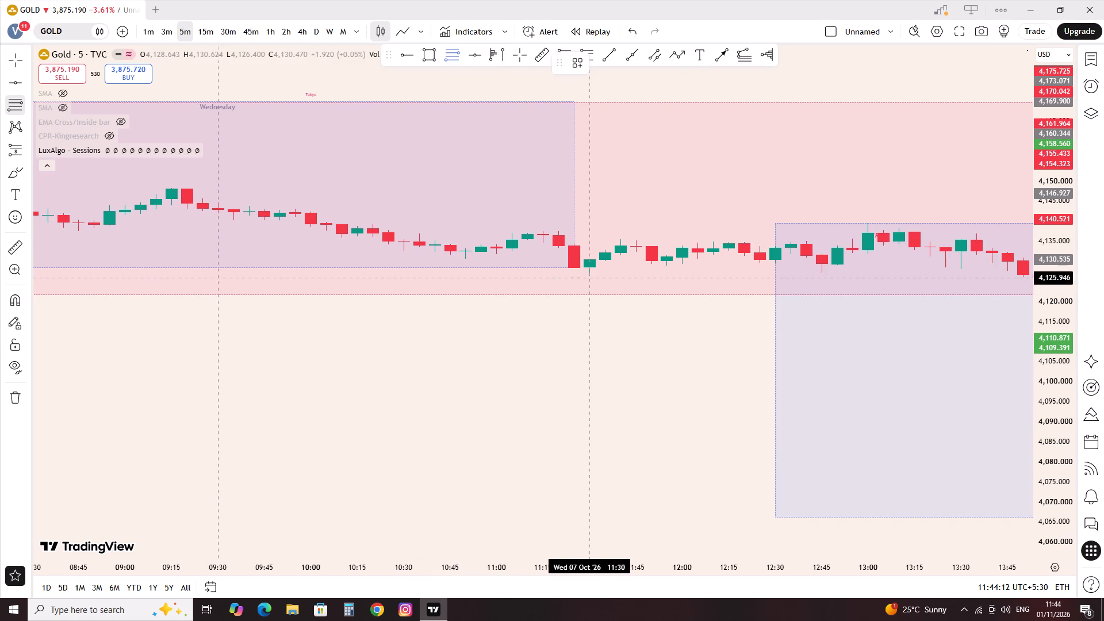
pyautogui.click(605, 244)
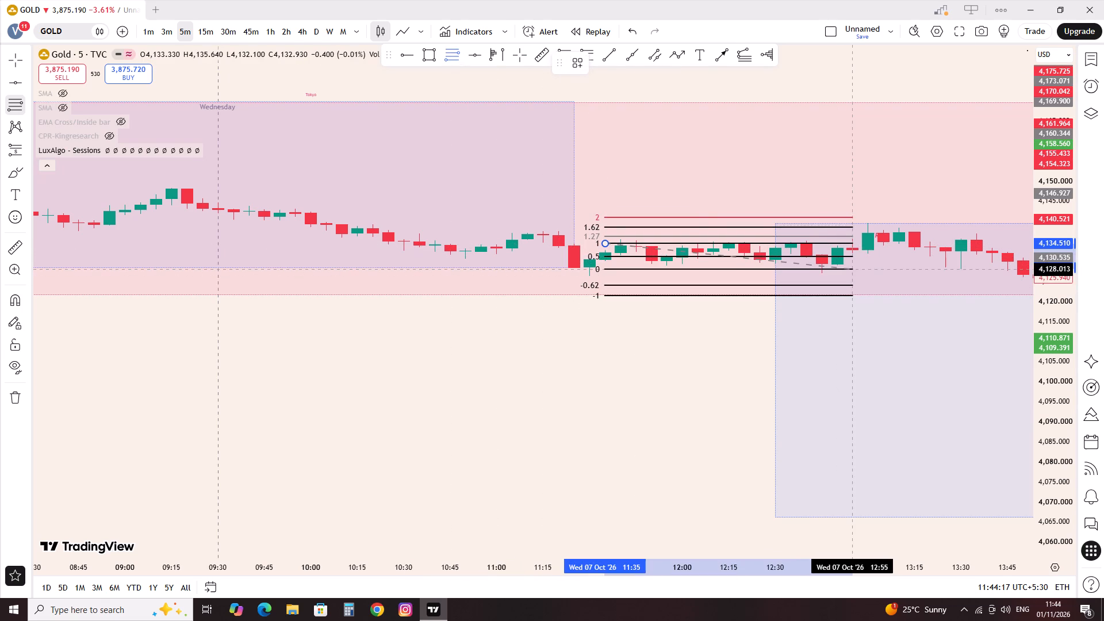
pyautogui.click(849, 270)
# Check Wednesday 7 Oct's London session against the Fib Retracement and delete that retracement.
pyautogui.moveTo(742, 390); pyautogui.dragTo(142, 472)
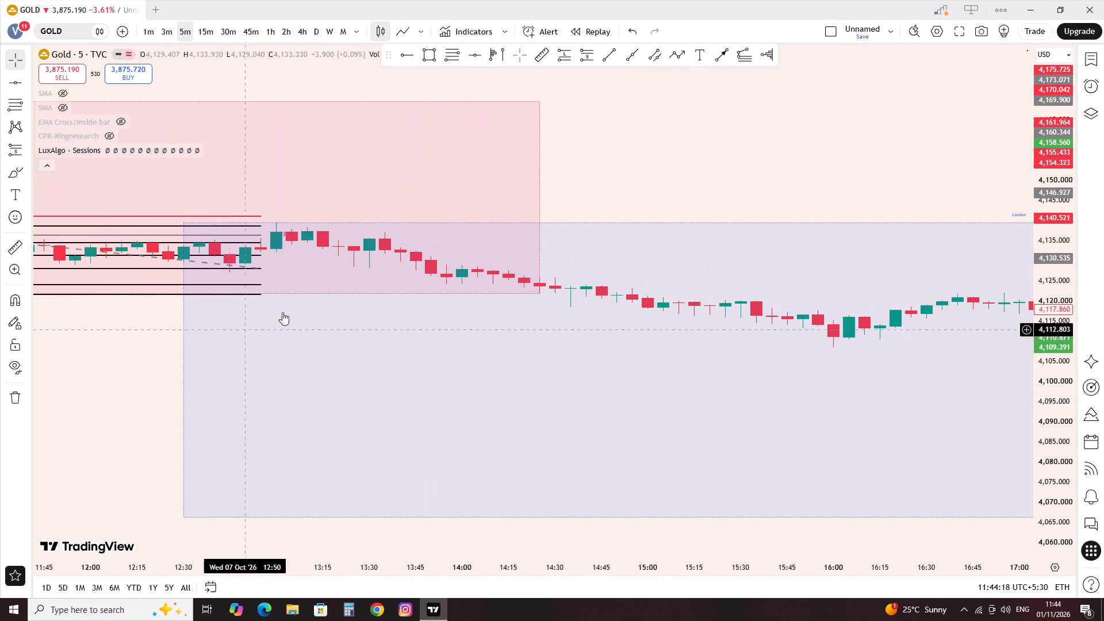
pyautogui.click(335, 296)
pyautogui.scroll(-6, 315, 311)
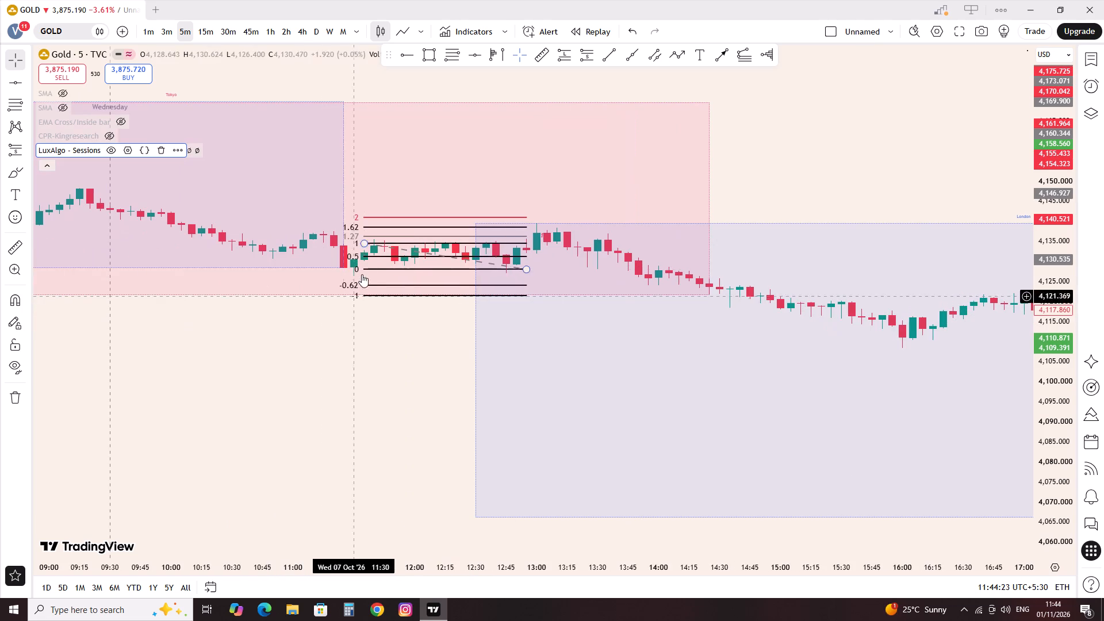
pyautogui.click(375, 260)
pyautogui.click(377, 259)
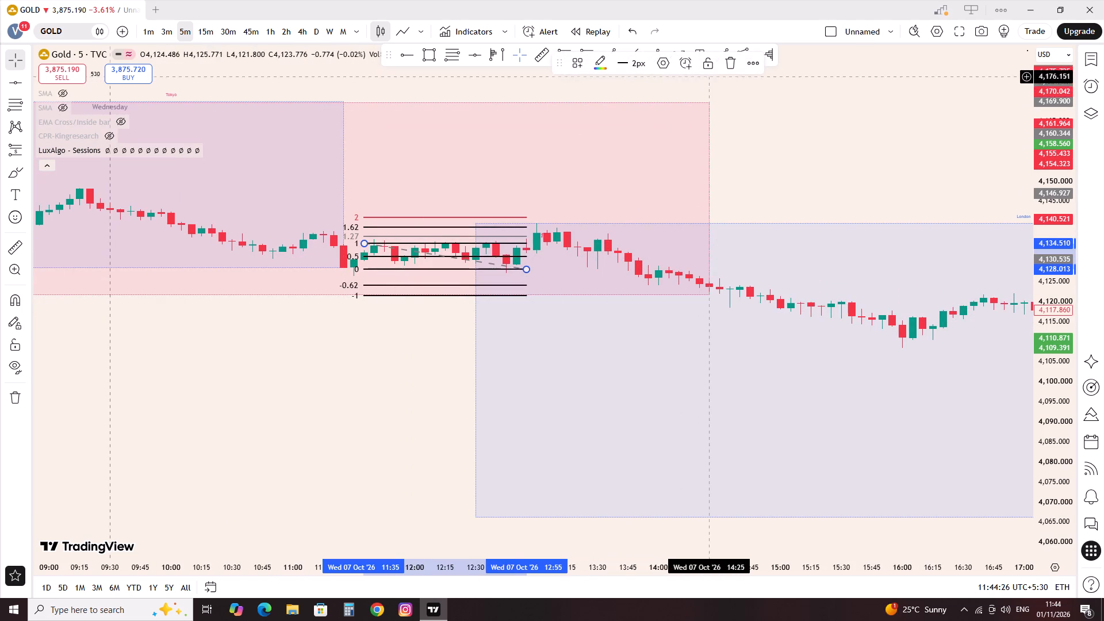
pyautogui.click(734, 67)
# Place an Anchored Volume Profile on Wednesday 7 Oct and move its anchor to about 11:55.
pyautogui.click(768, 57)
pyautogui.click(665, 313)
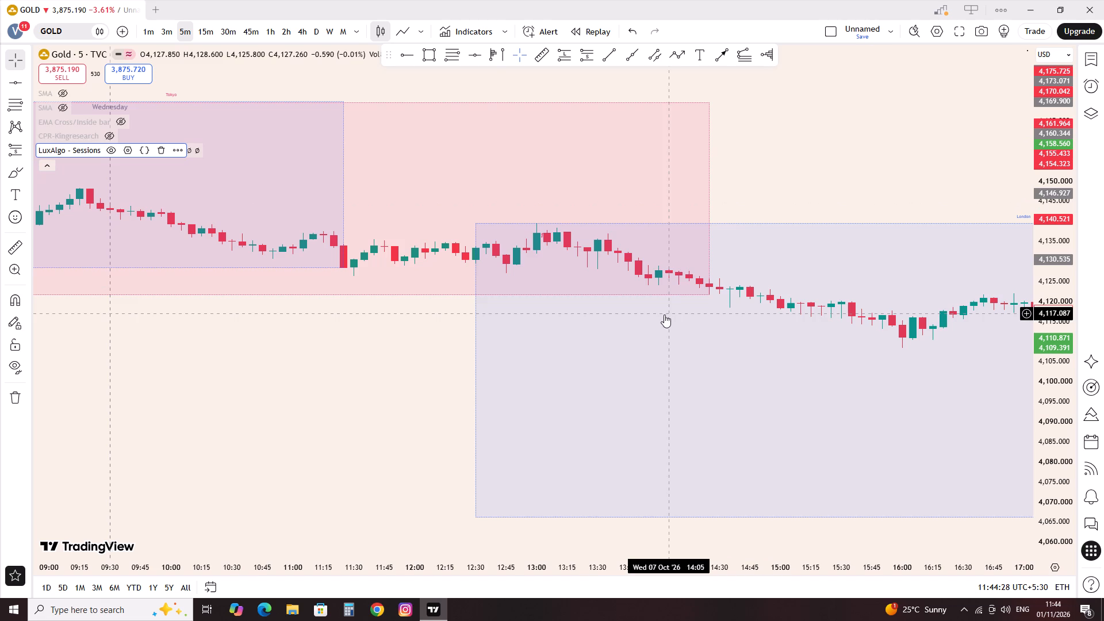
pyautogui.click(350, 227)
pyautogui.click(734, 129)
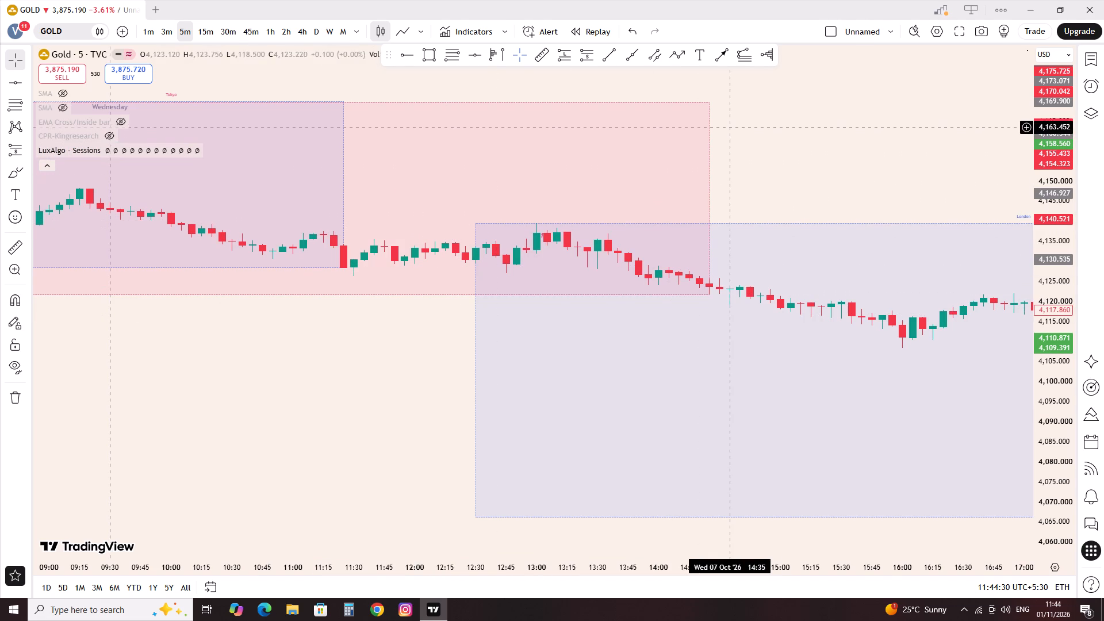
pyautogui.click(763, 57)
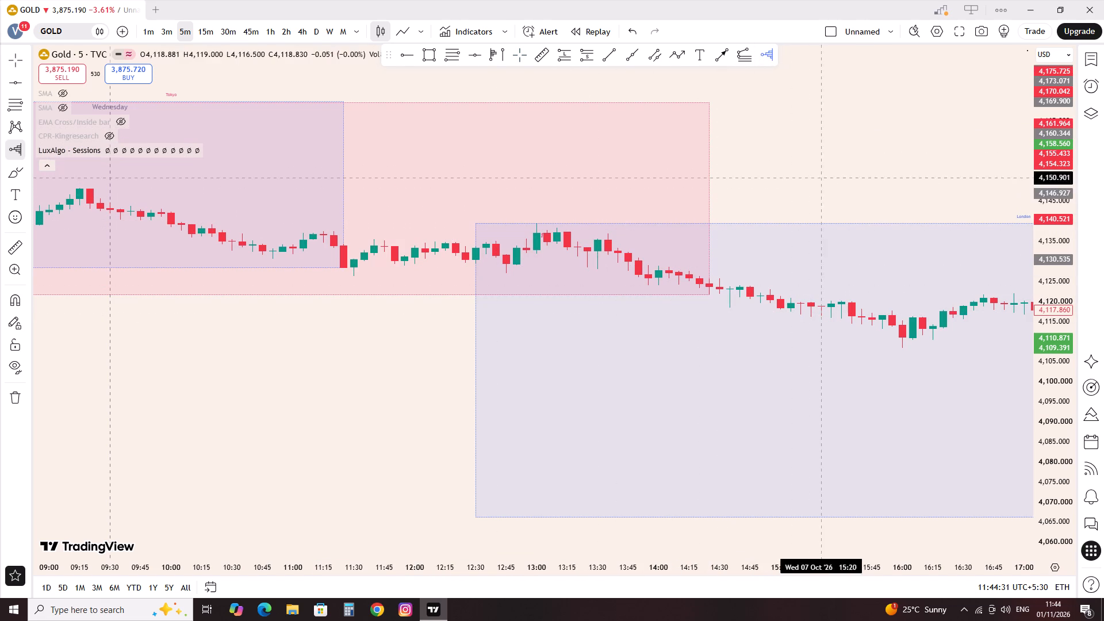
pyautogui.click(752, 282)
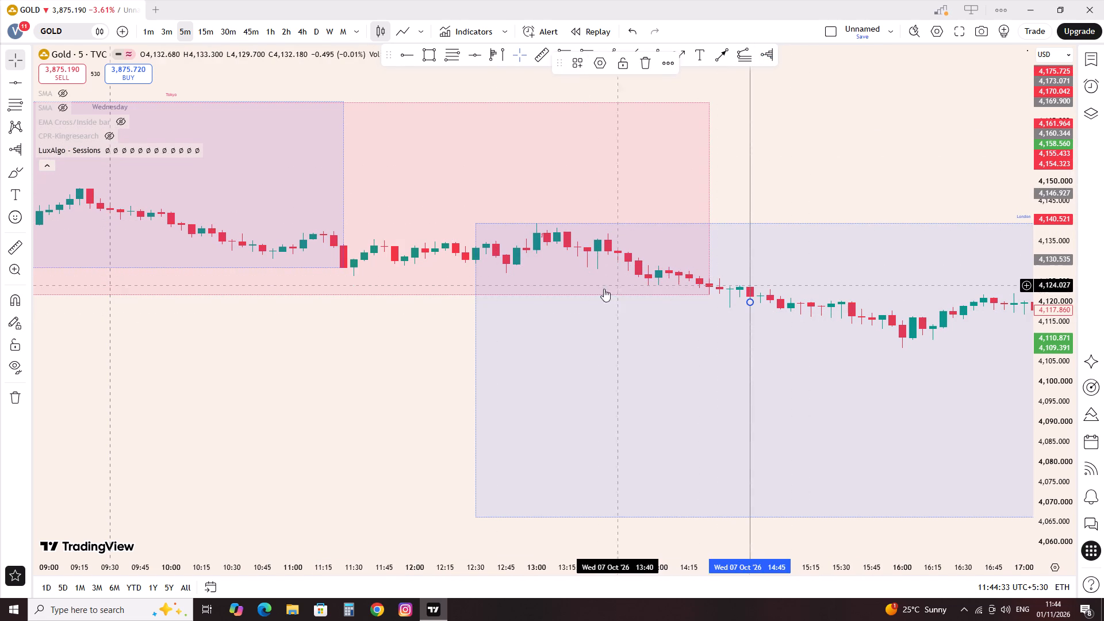
pyautogui.moveTo(749, 301); pyautogui.dragTo(466, 273)
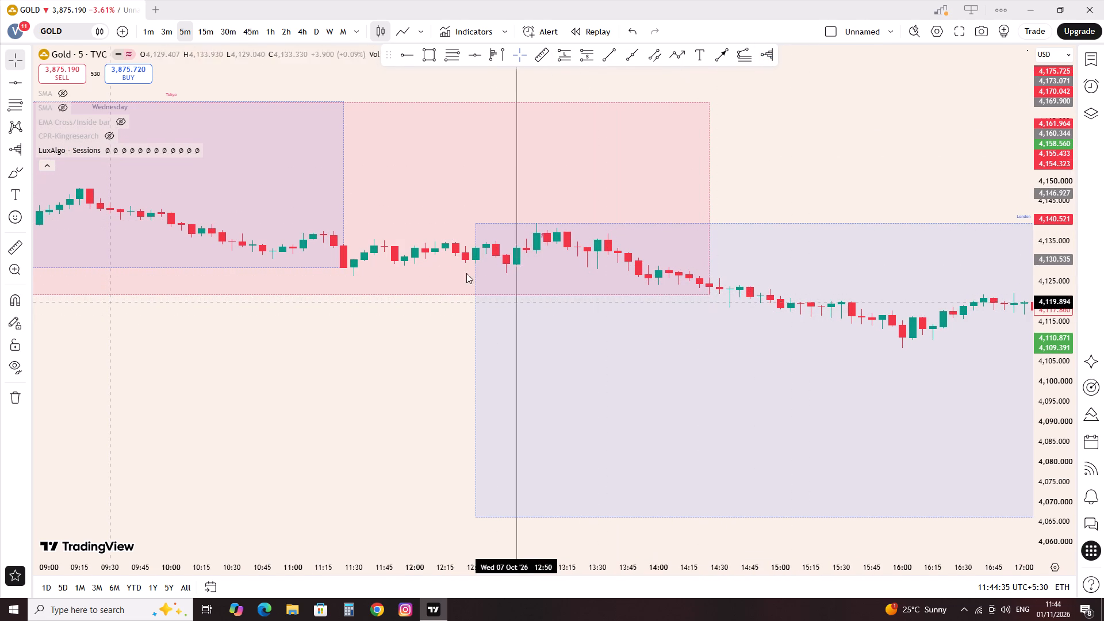
pyautogui.moveTo(466, 273); pyautogui.dragTo(402, 264)
# Examine the volume profile anchored on Wednesday 7 Oct against the surrounding days' sessions.
pyautogui.scroll(-7, 385, 453)
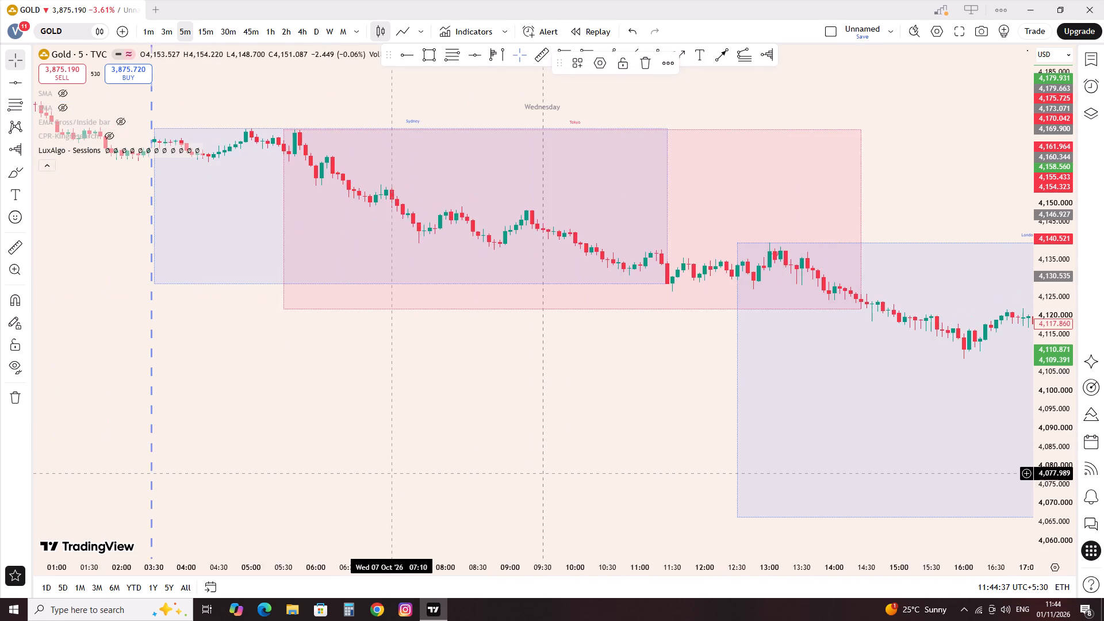
pyautogui.scroll(-8, 389, 473)
pyautogui.moveTo(675, 420); pyautogui.dragTo(130, 424)
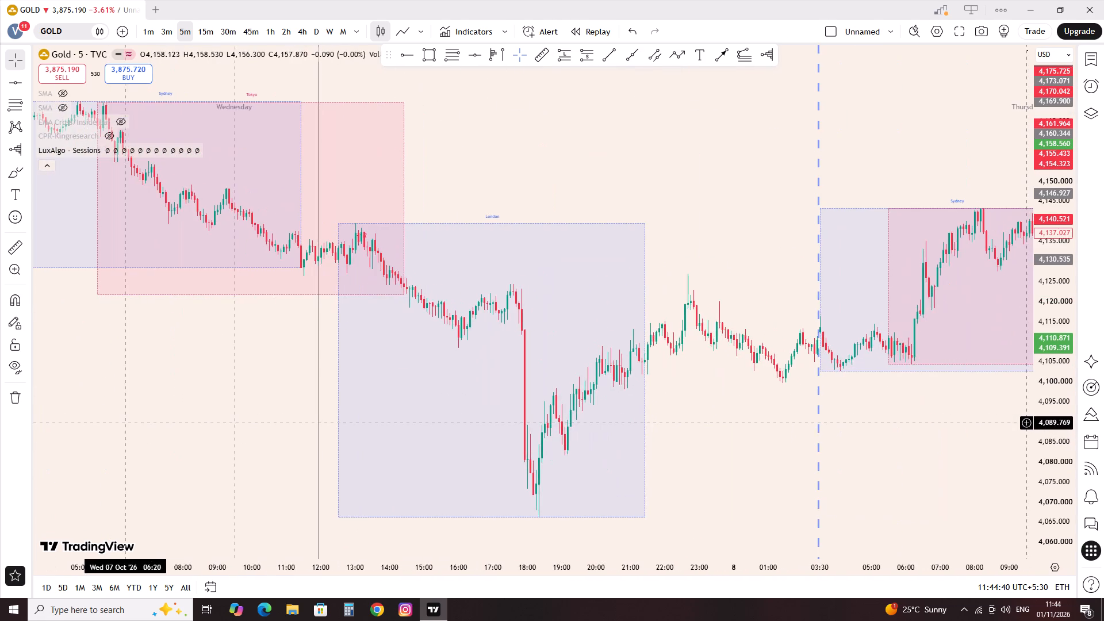
pyautogui.scroll(-7, 225, 425)
pyautogui.scroll(-1, 351, 453)
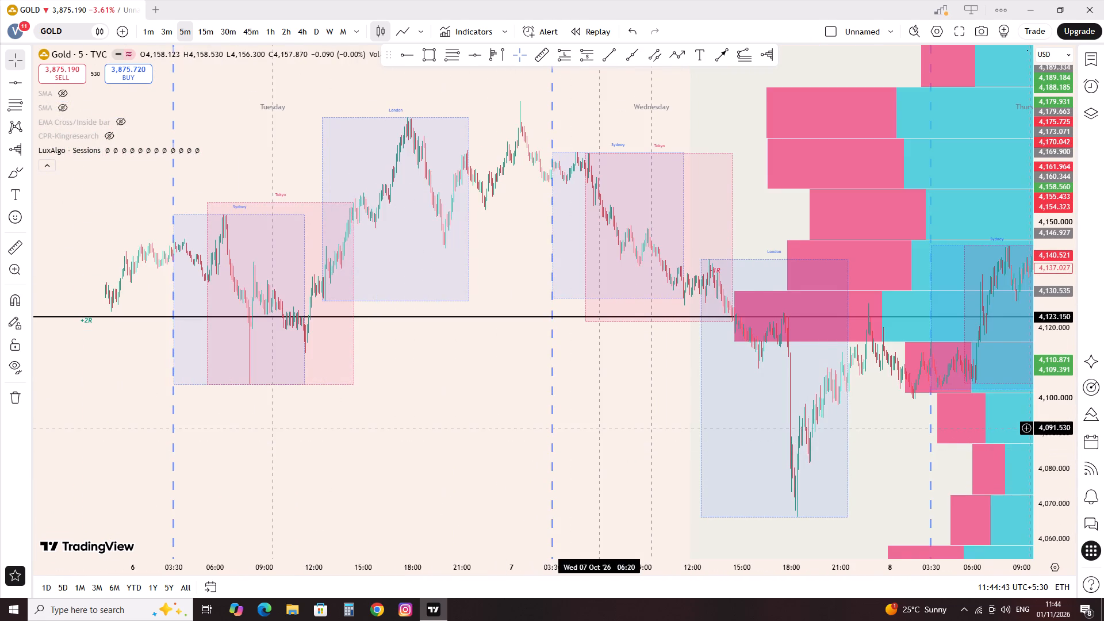
pyautogui.scroll(-6, 600, 428)
# Switch the gold chart to the 1-hour timeframe and examine the volume profile levels against the price history since June.
pyautogui.click(272, 39)
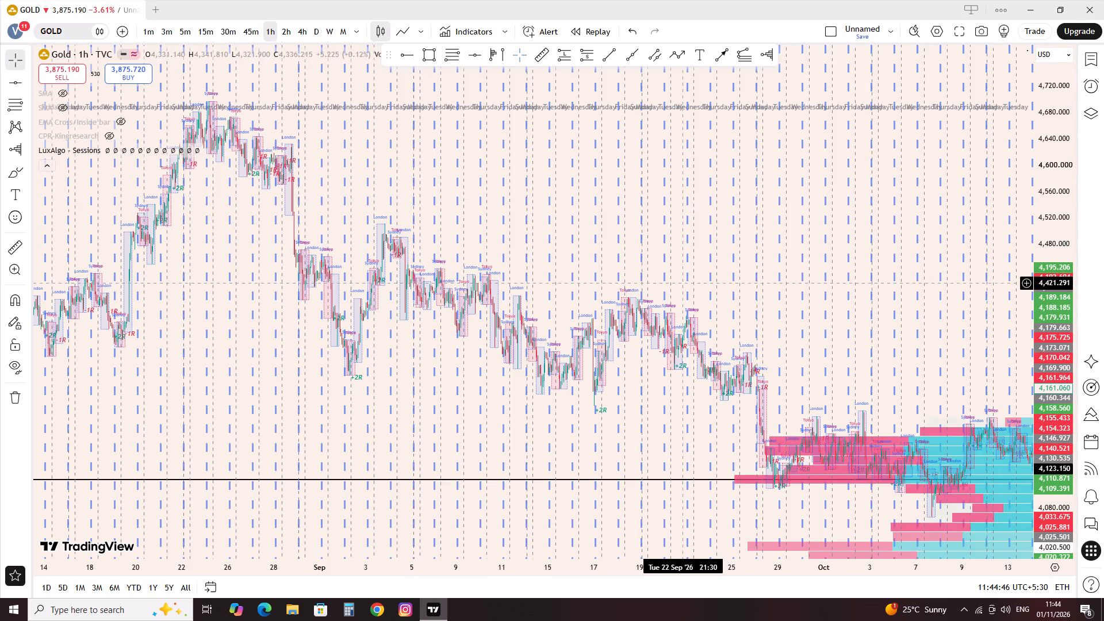
pyautogui.scroll(19, 683, 283)
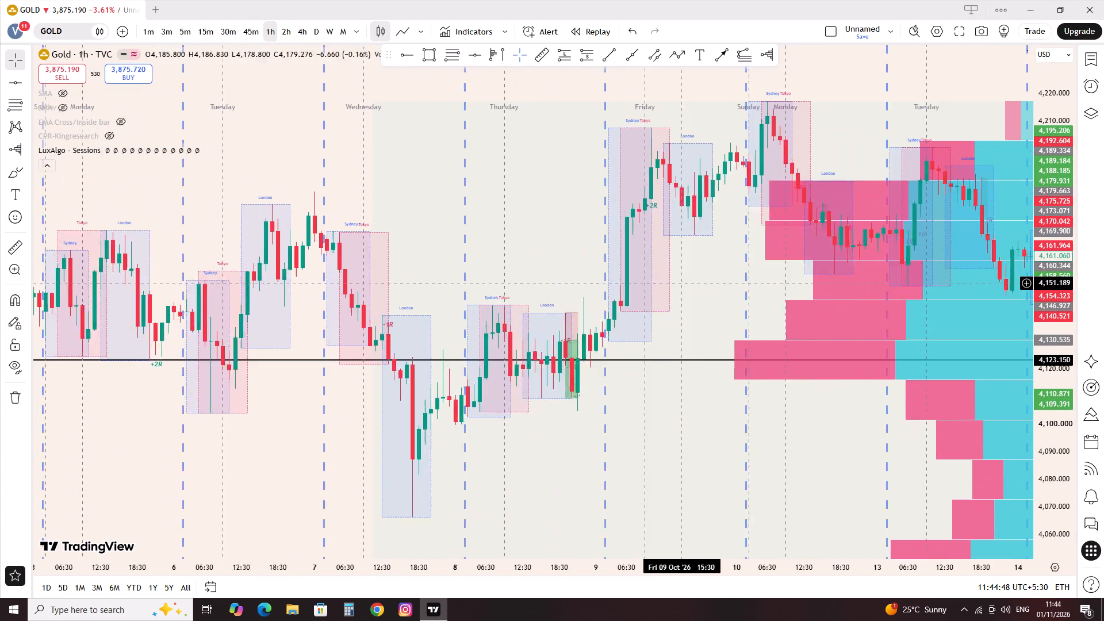
pyautogui.scroll(2, 683, 283)
pyautogui.scroll(-16, 683, 283)
pyautogui.scroll(-17, 683, 283)
pyautogui.scroll(1, 683, 283)
pyautogui.scroll(-6, 683, 283)
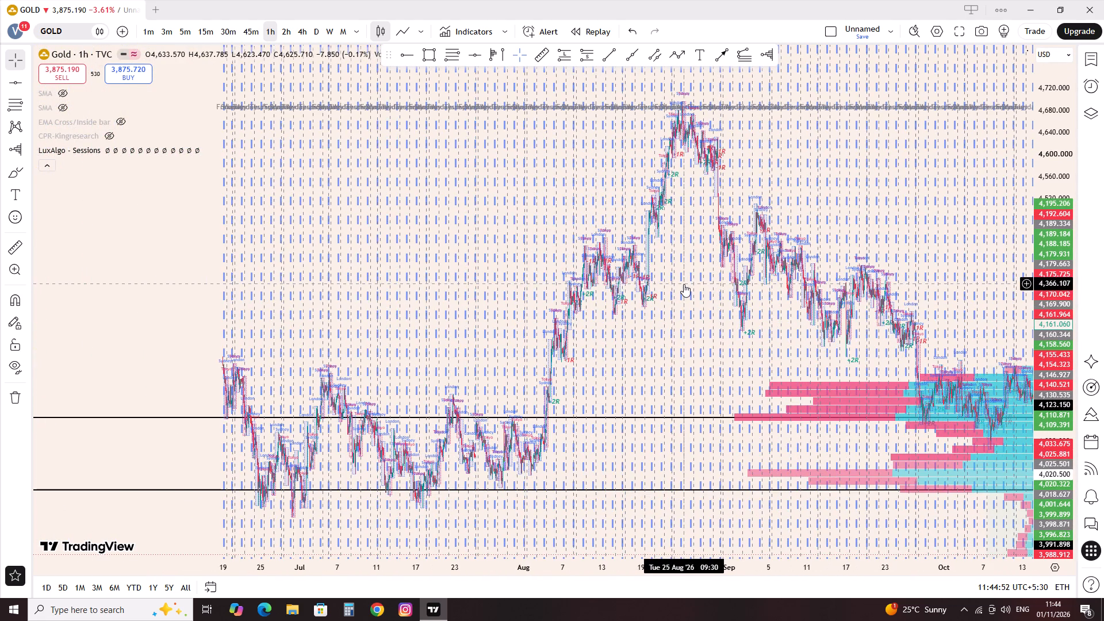
# Delete the volume profile anchored on Wednesday 7 Oct from the 1-hour gold chart.
pyautogui.moveTo(745, 355); pyautogui.dragTo(194, 308)
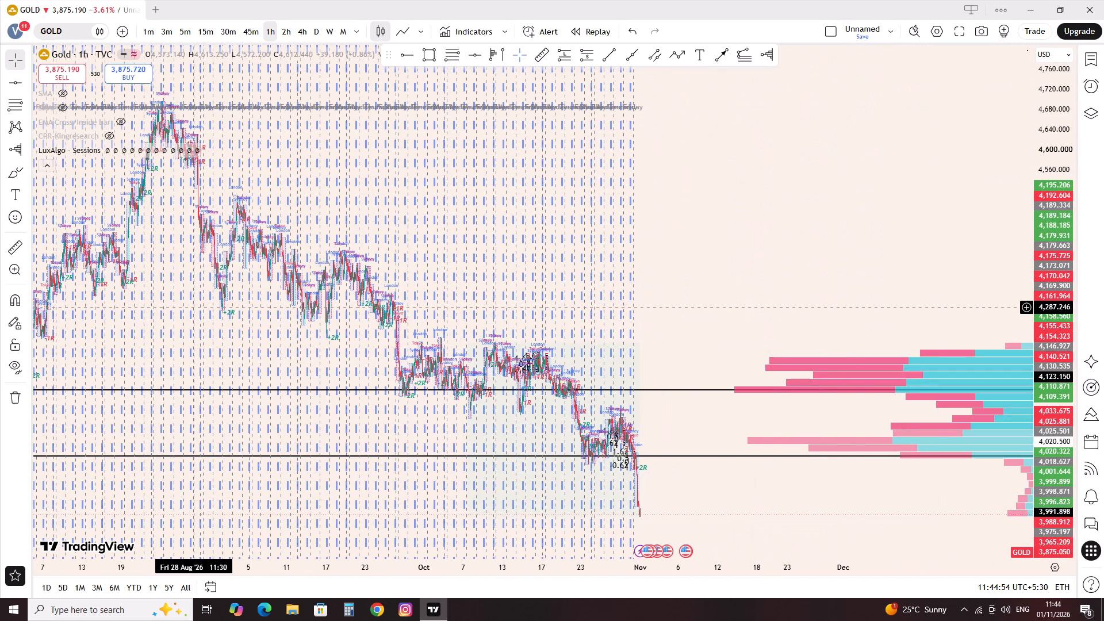
pyautogui.moveTo(194, 308); pyautogui.dragTo(309, 348)
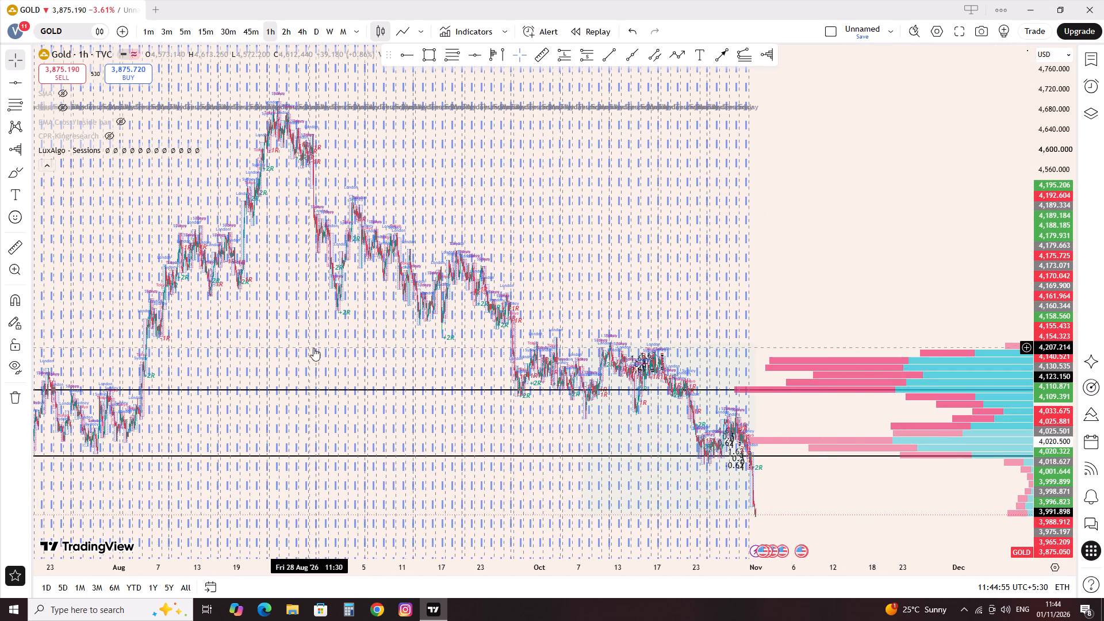
pyautogui.click(795, 386)
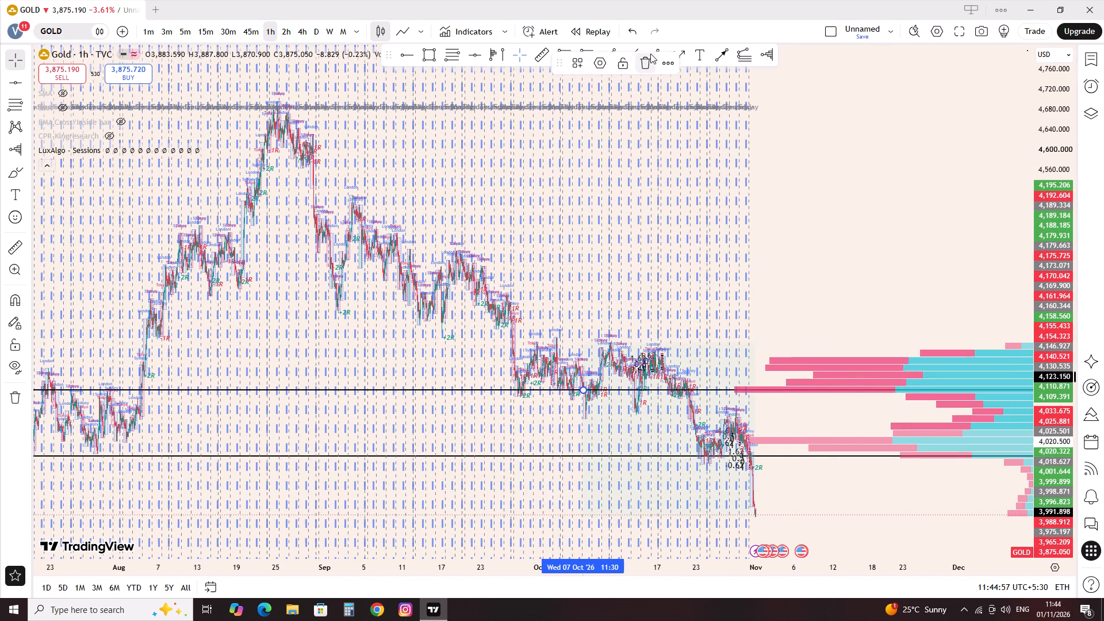
pyautogui.click(646, 54)
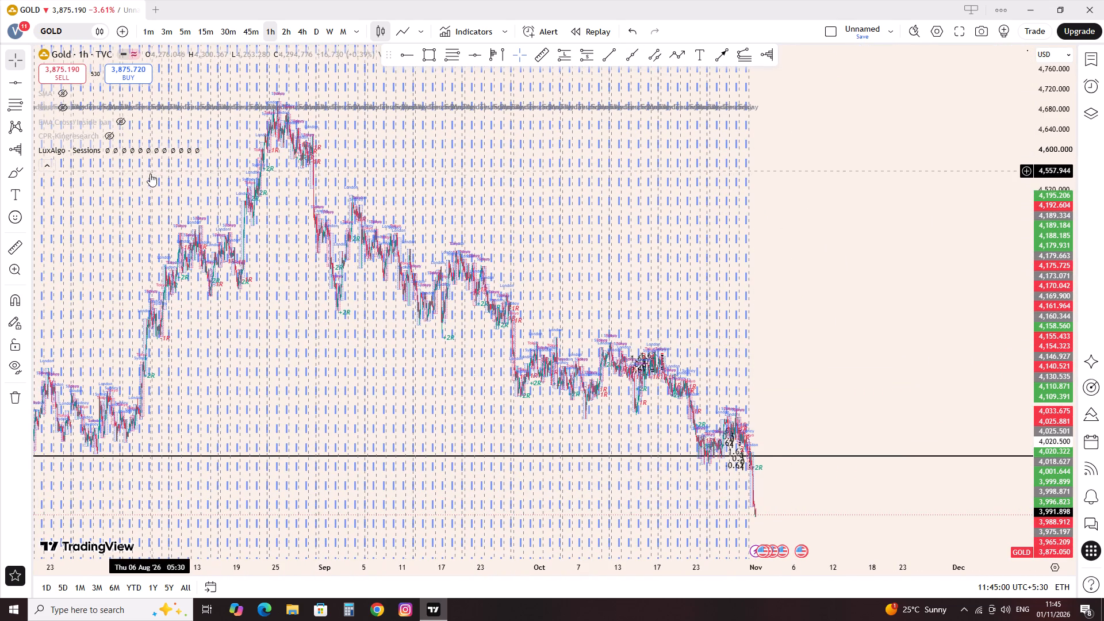
# Hide the LuxAlgo - Sessions indicator on the gold chart.
pyautogui.click(110, 151)
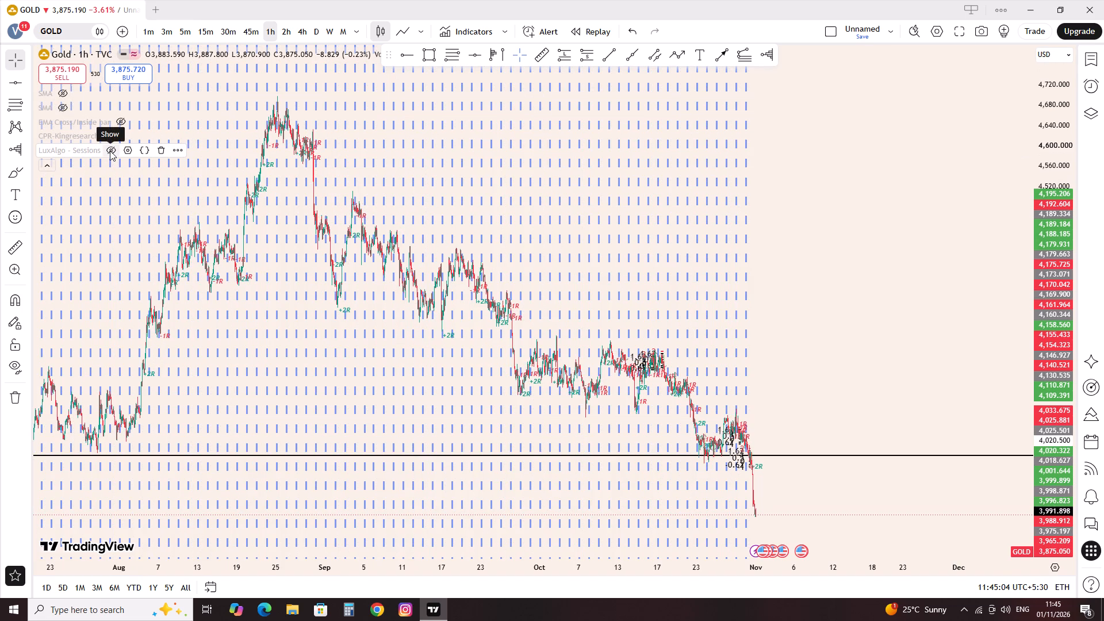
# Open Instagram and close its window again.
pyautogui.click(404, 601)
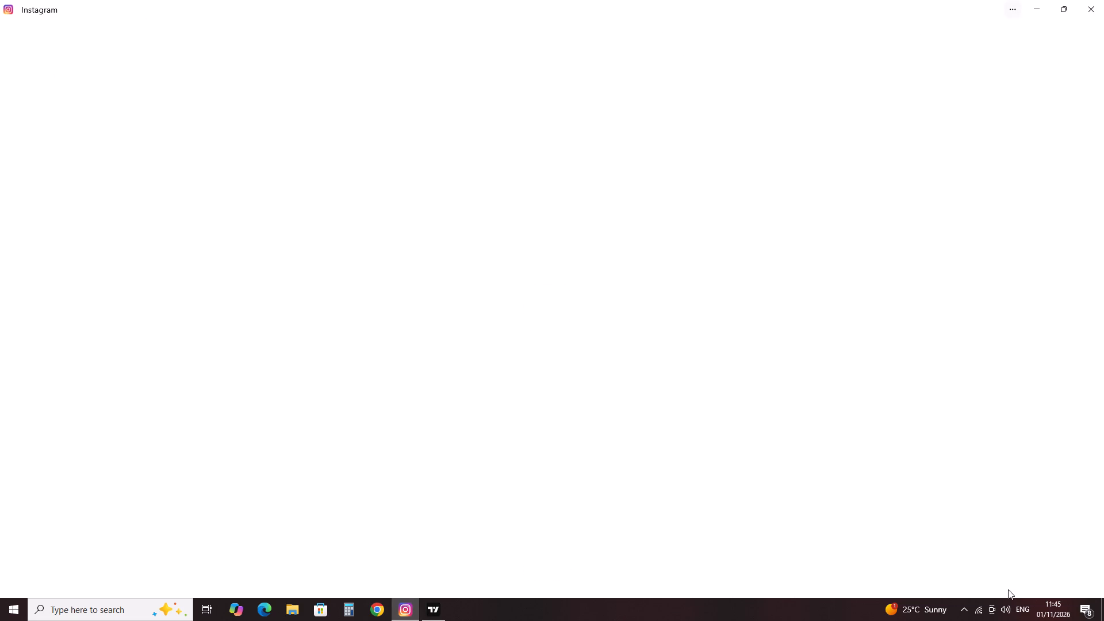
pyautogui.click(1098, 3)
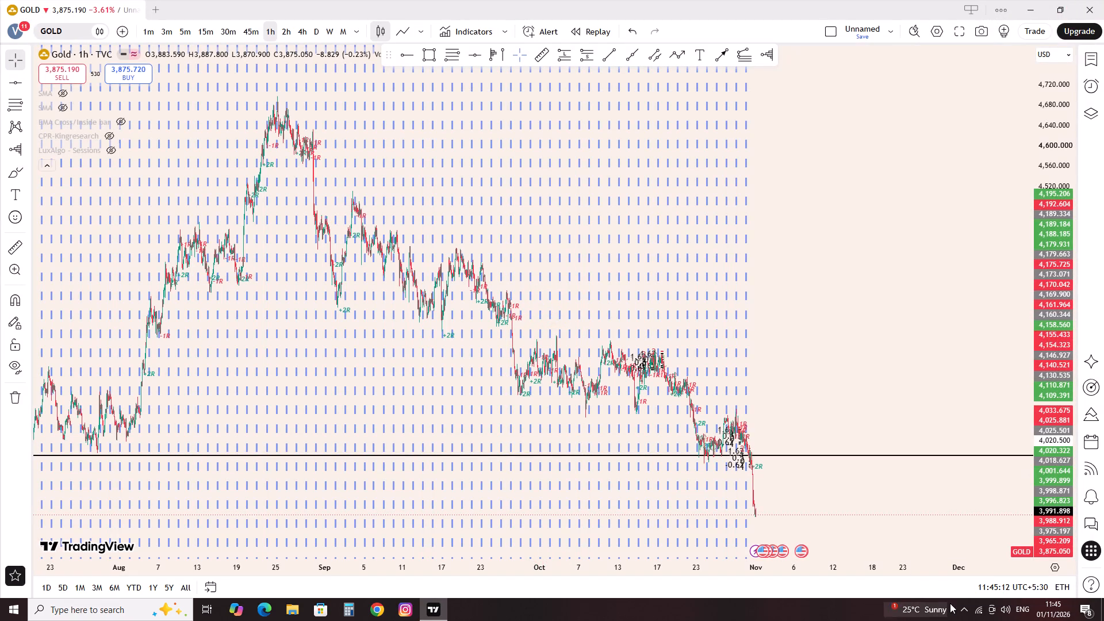
# Reveal the hidden background apps in the system tray and open the one with the black icon.
pyautogui.click(964, 616)
pyautogui.click(975, 586)
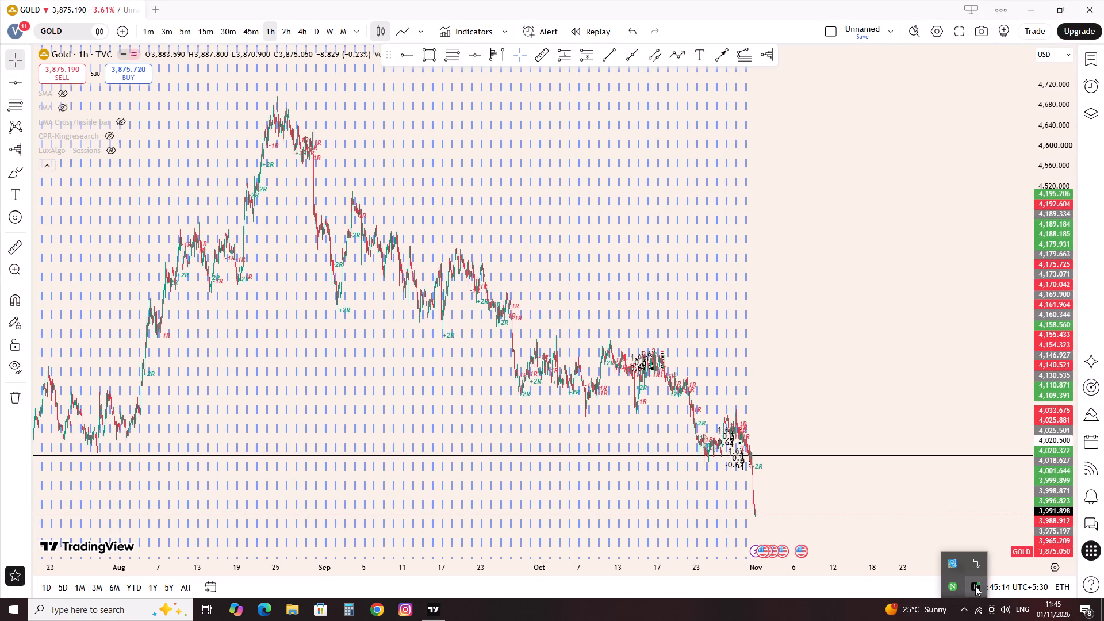